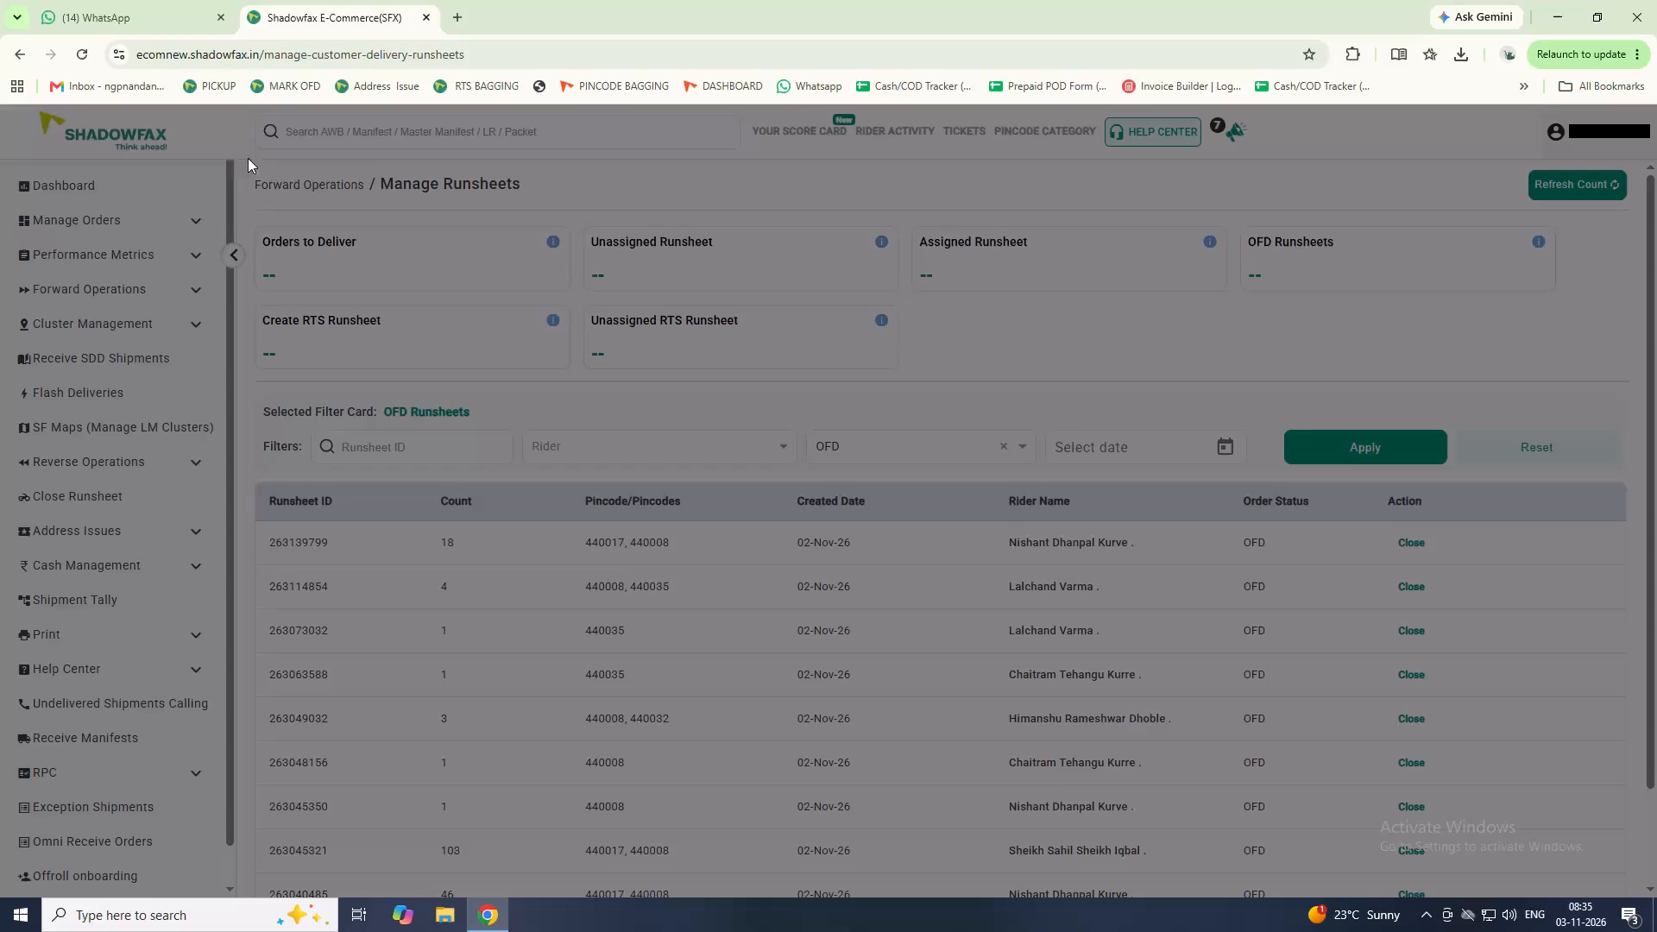
Open the hub dashboard and refresh its Quick Access counts.
triple_click(99, 191)
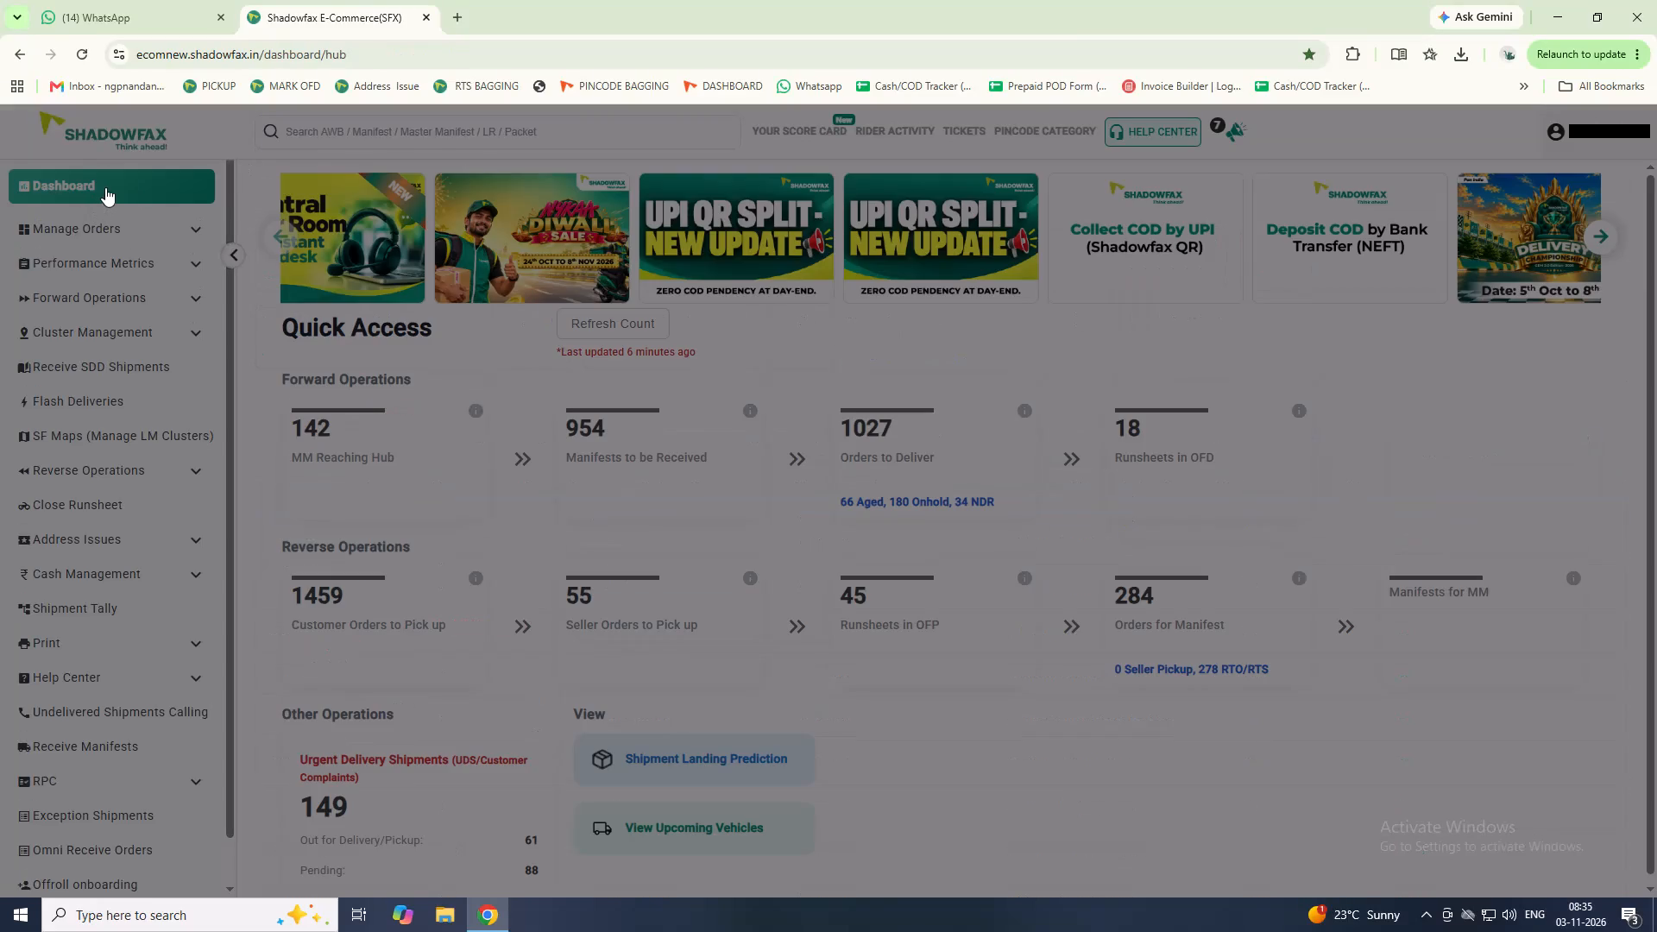
double_click(595, 325)
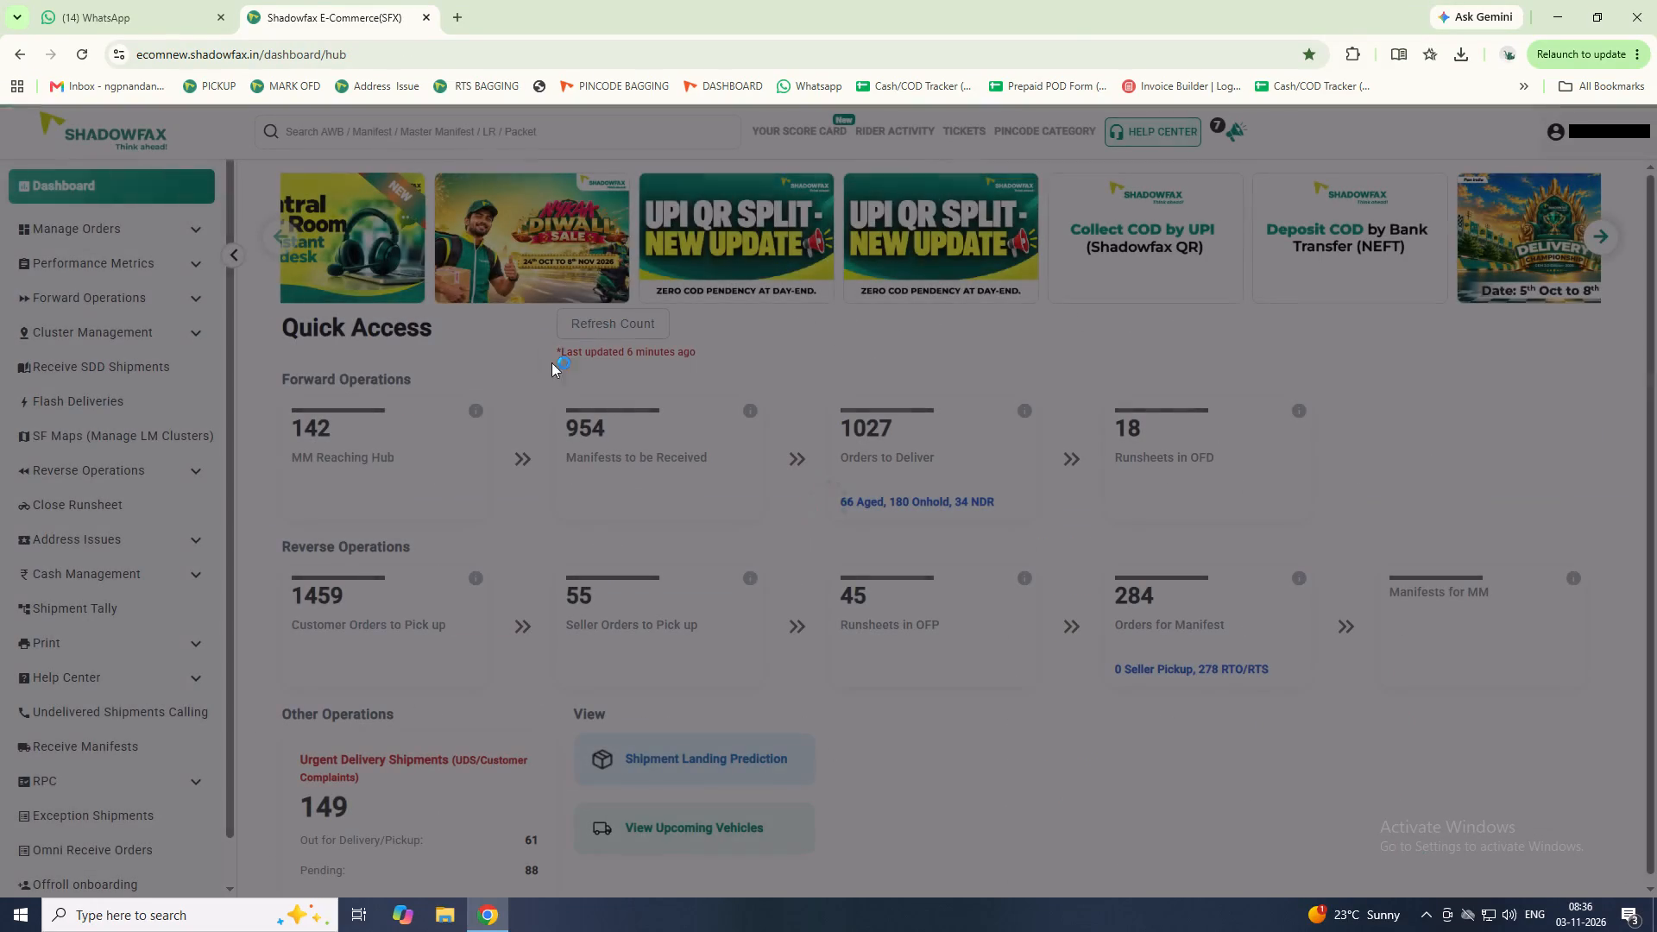
Open the Rider COD Collection page under Cash Management and show its data for 2/11/2026.
left_click_drag(231, 507, 231, 557)
left_click(226, 605)
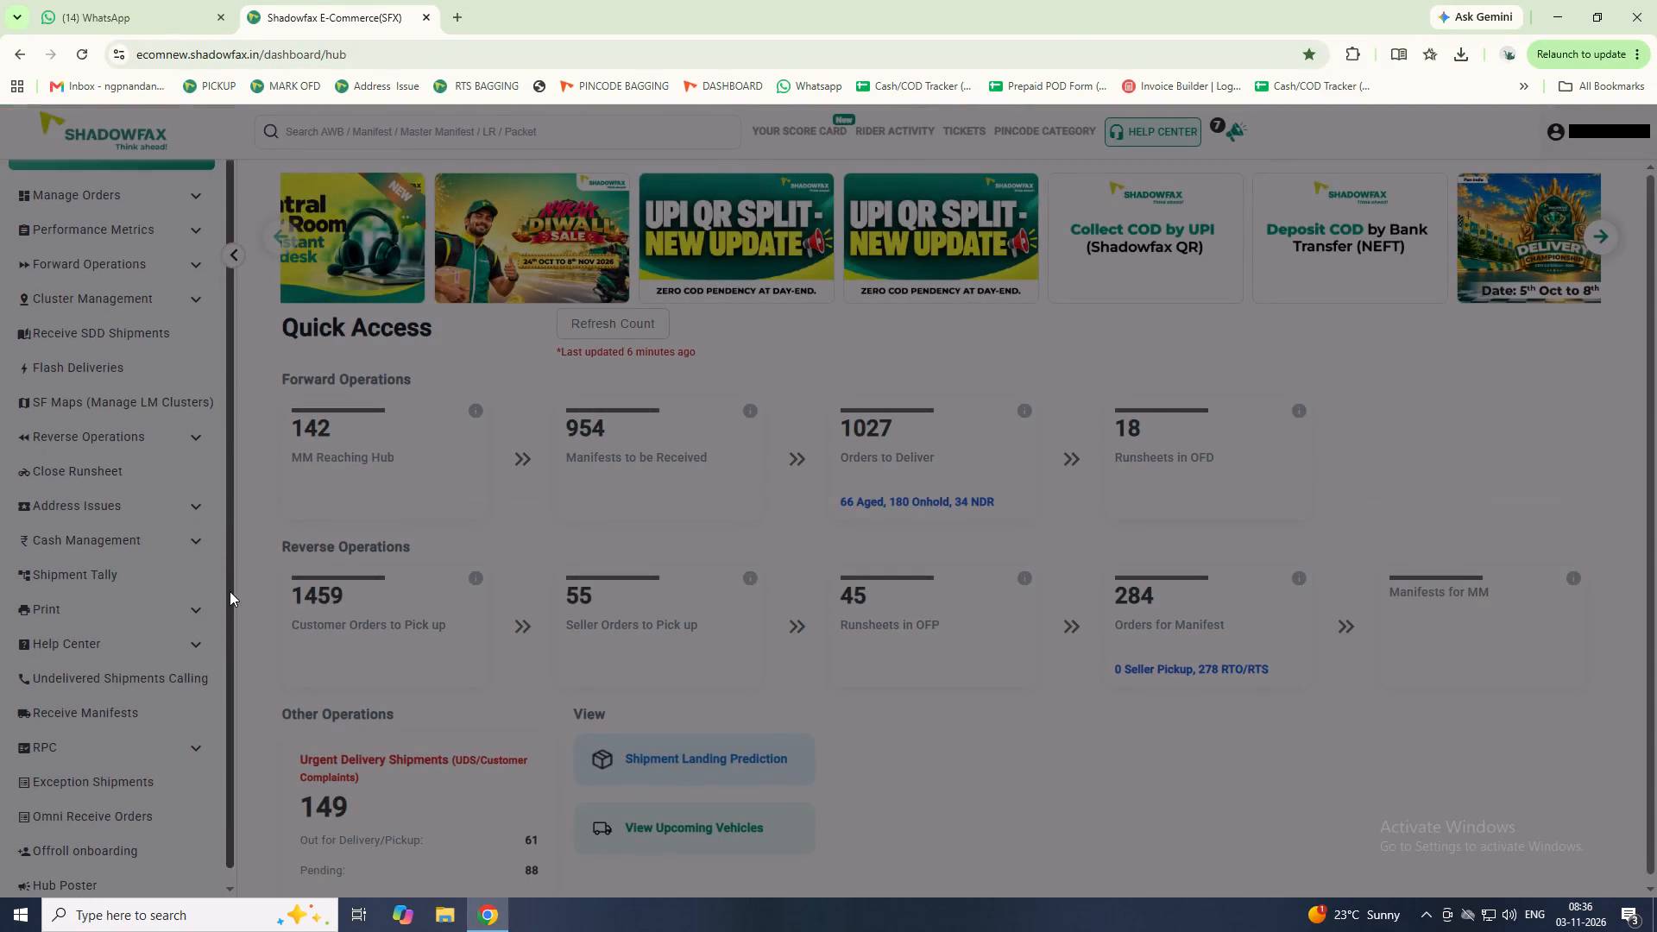
left_click_drag(230, 611, 231, 639)
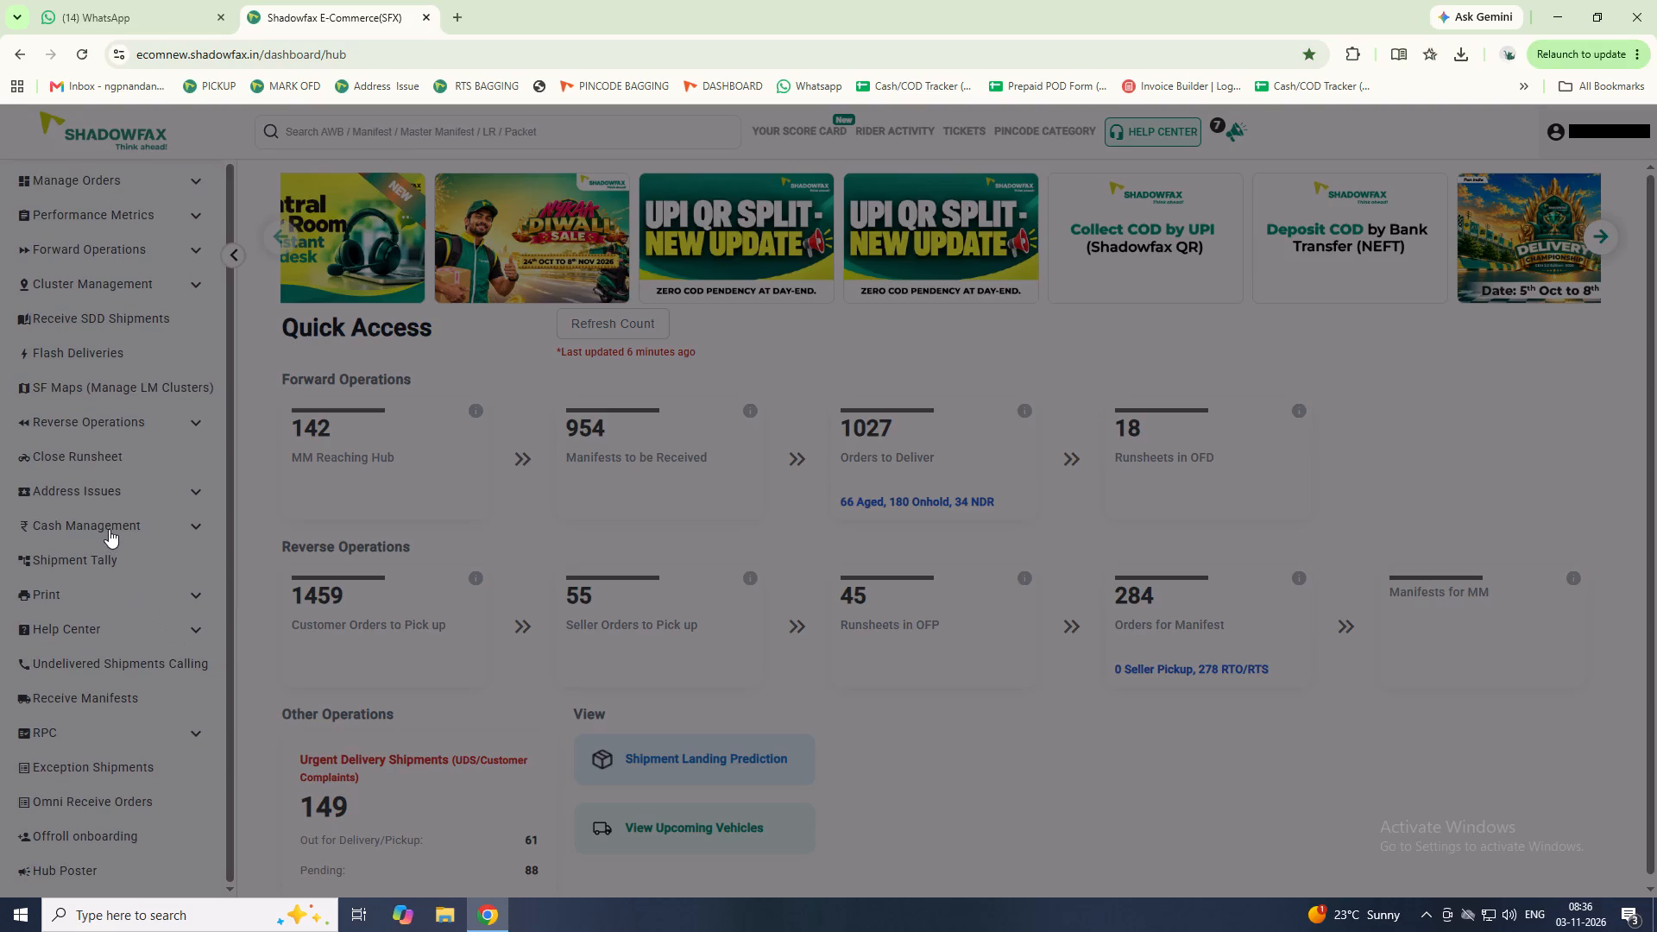
left_click(190, 515)
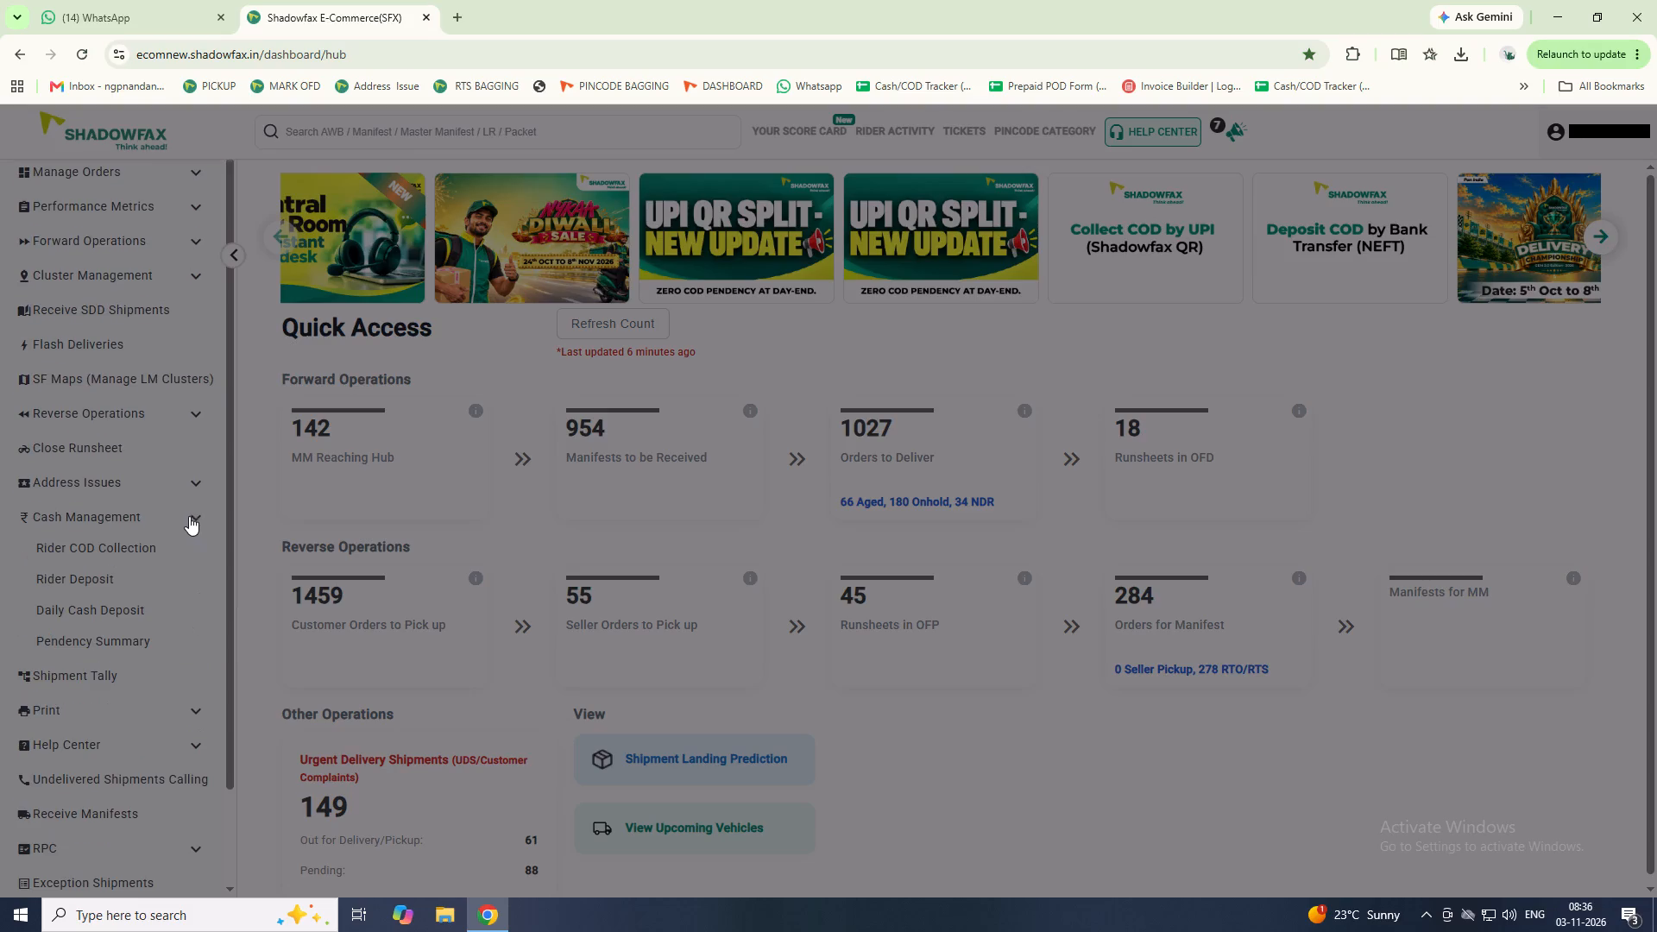
left_click(84, 551)
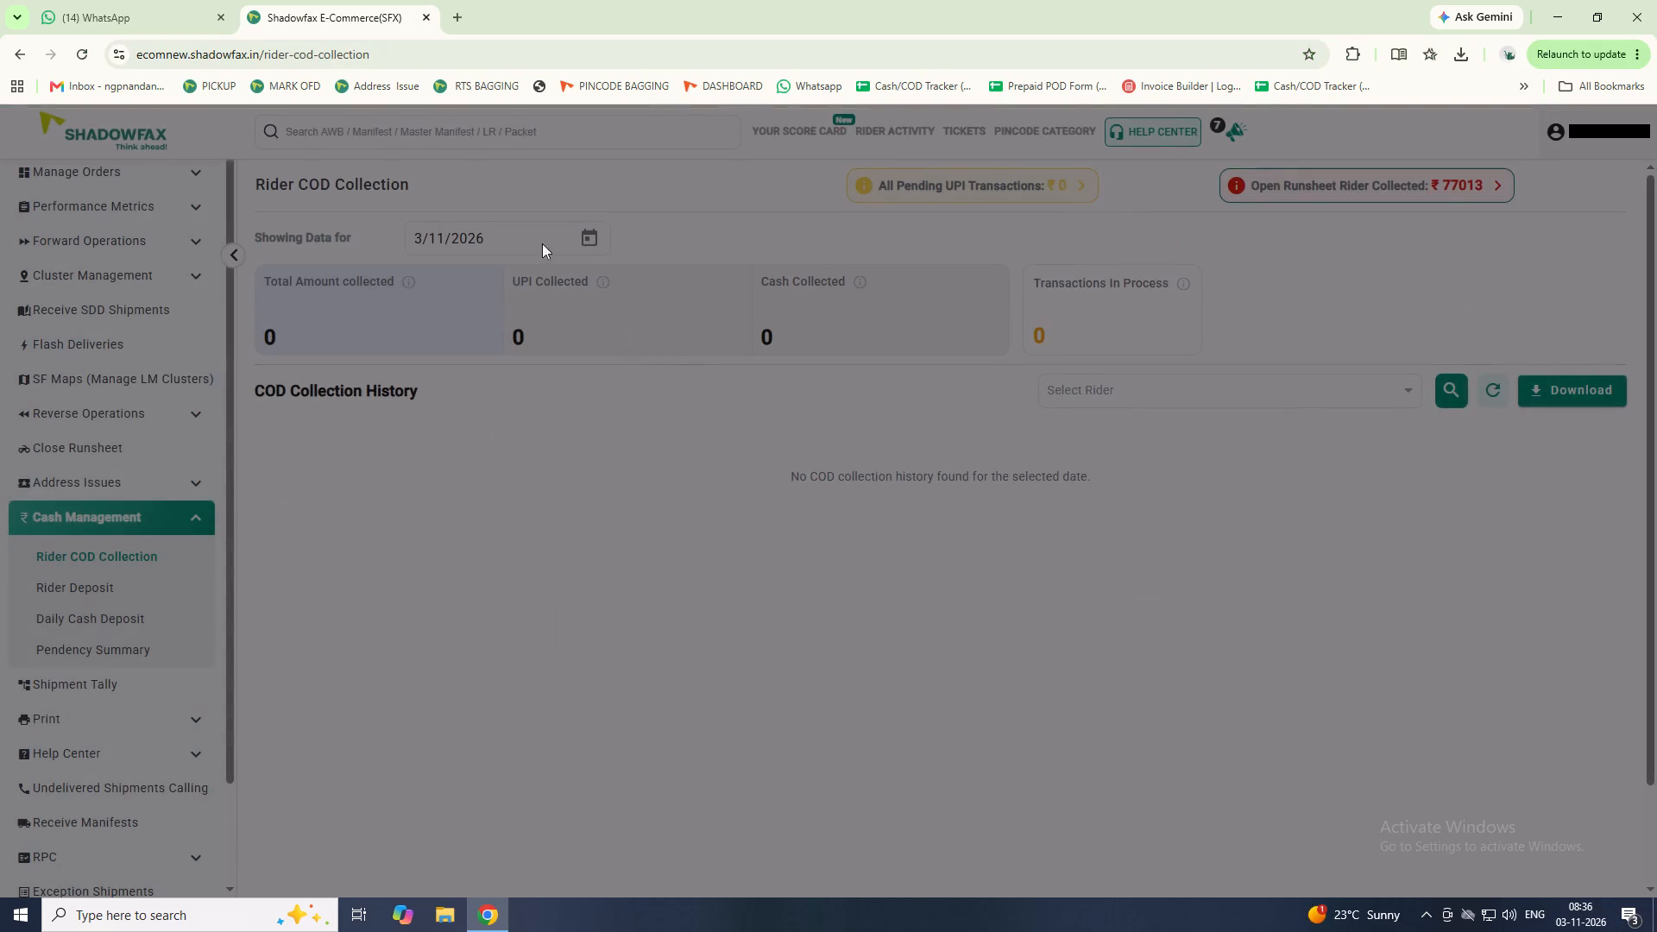
left_click(587, 240)
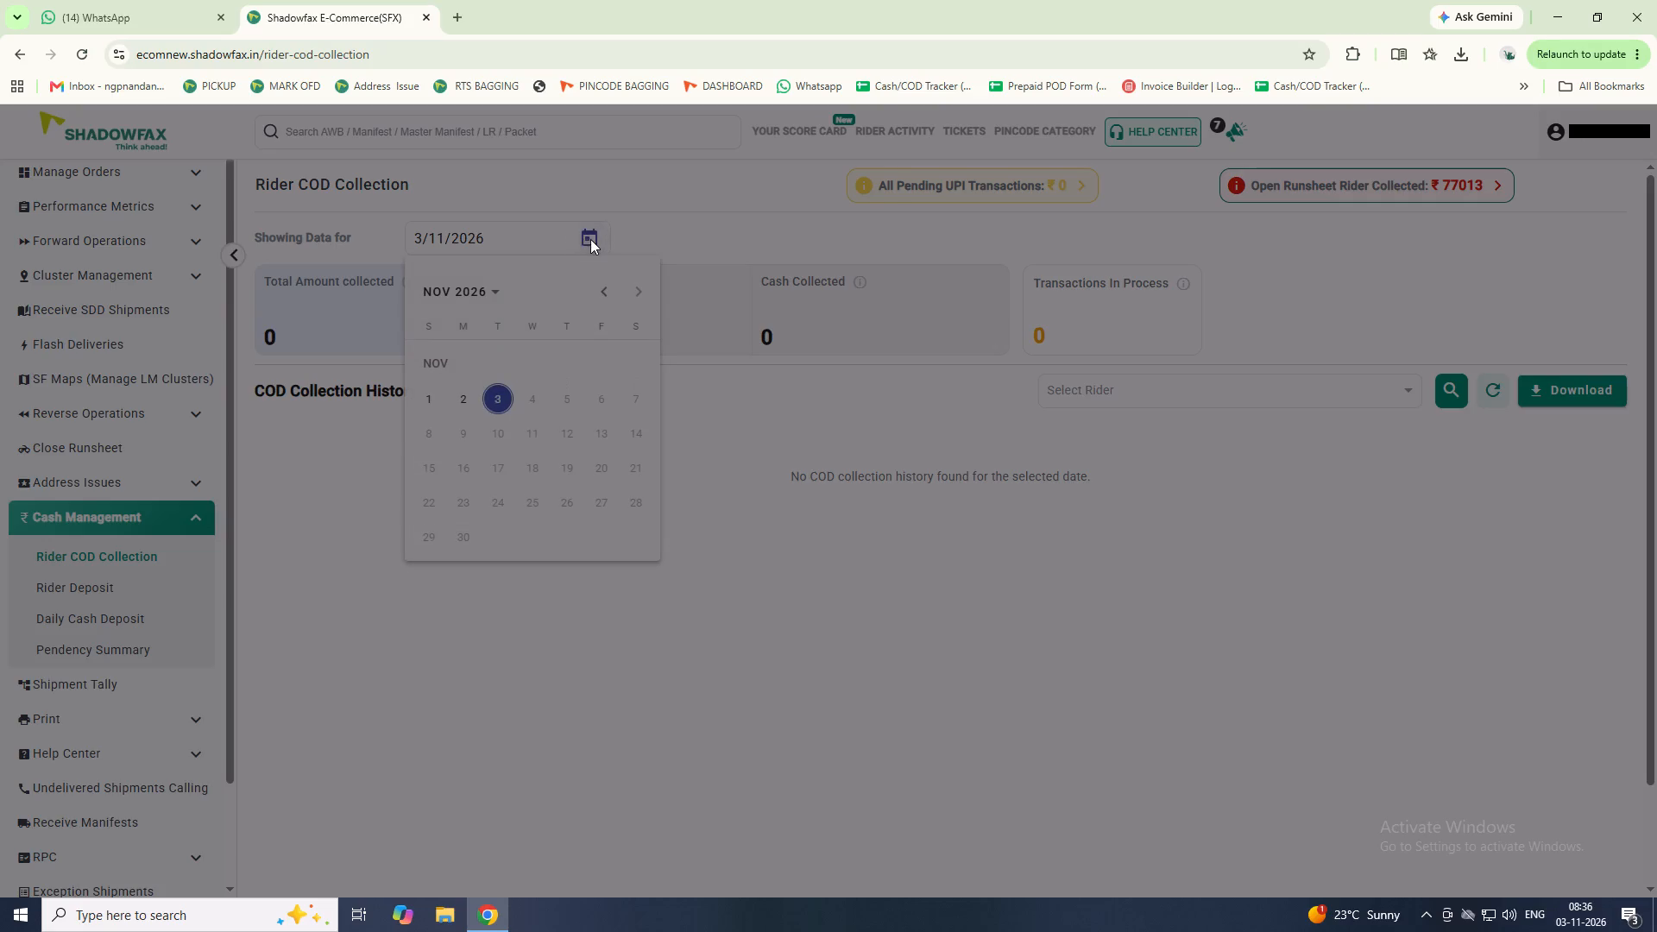
left_click(463, 392)
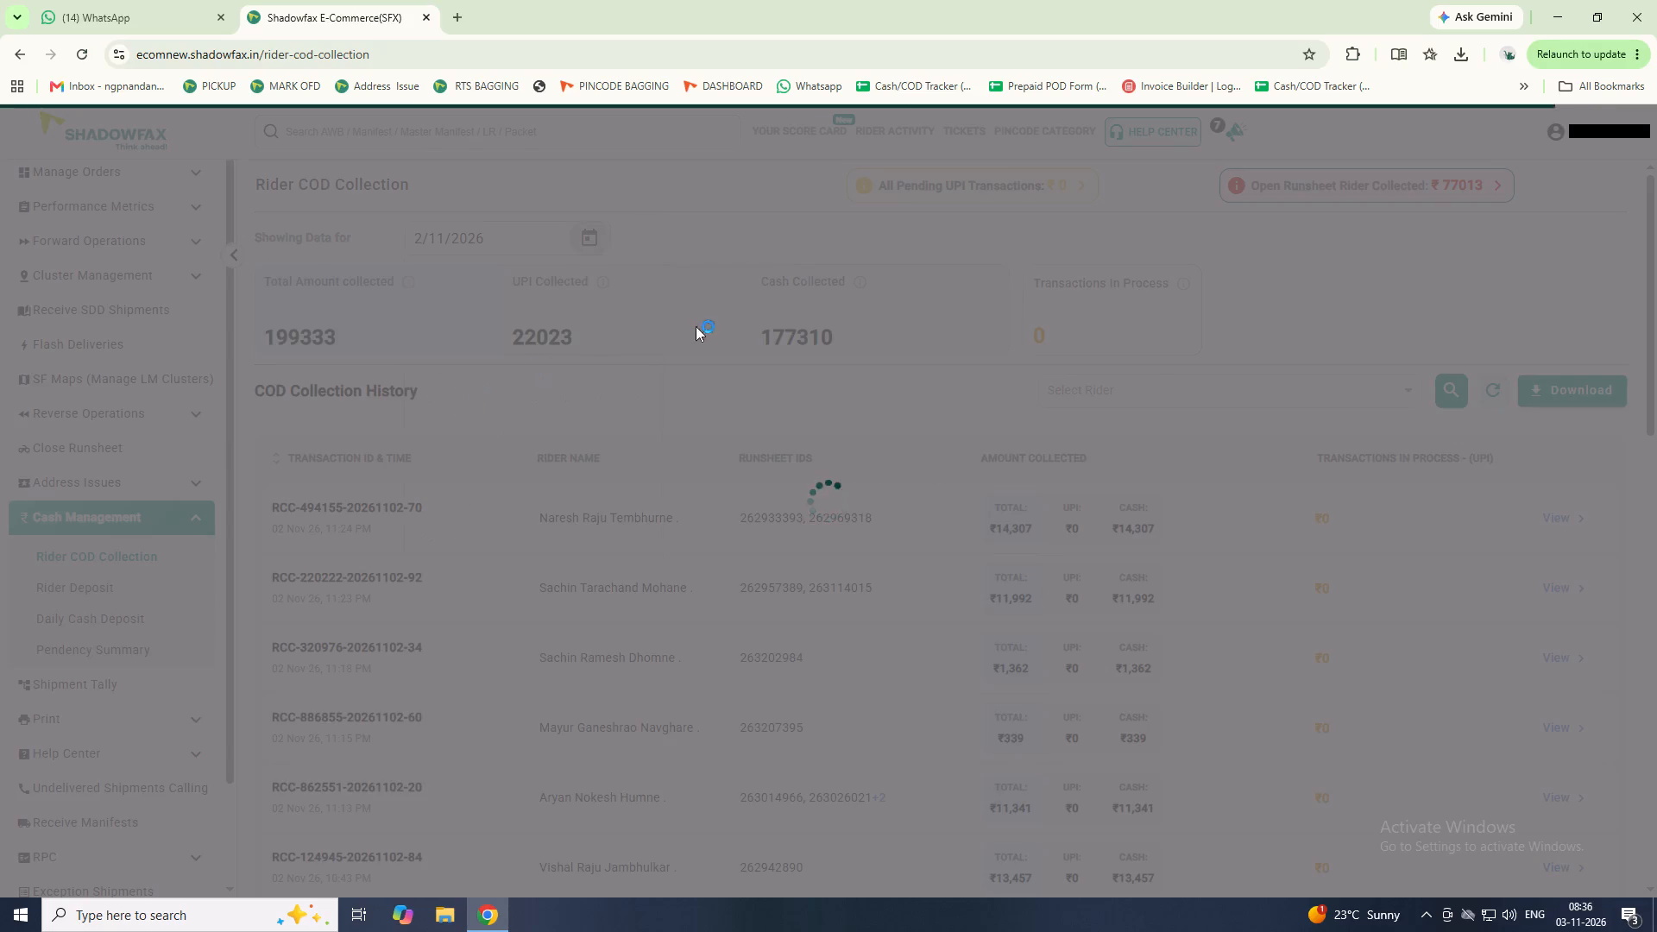
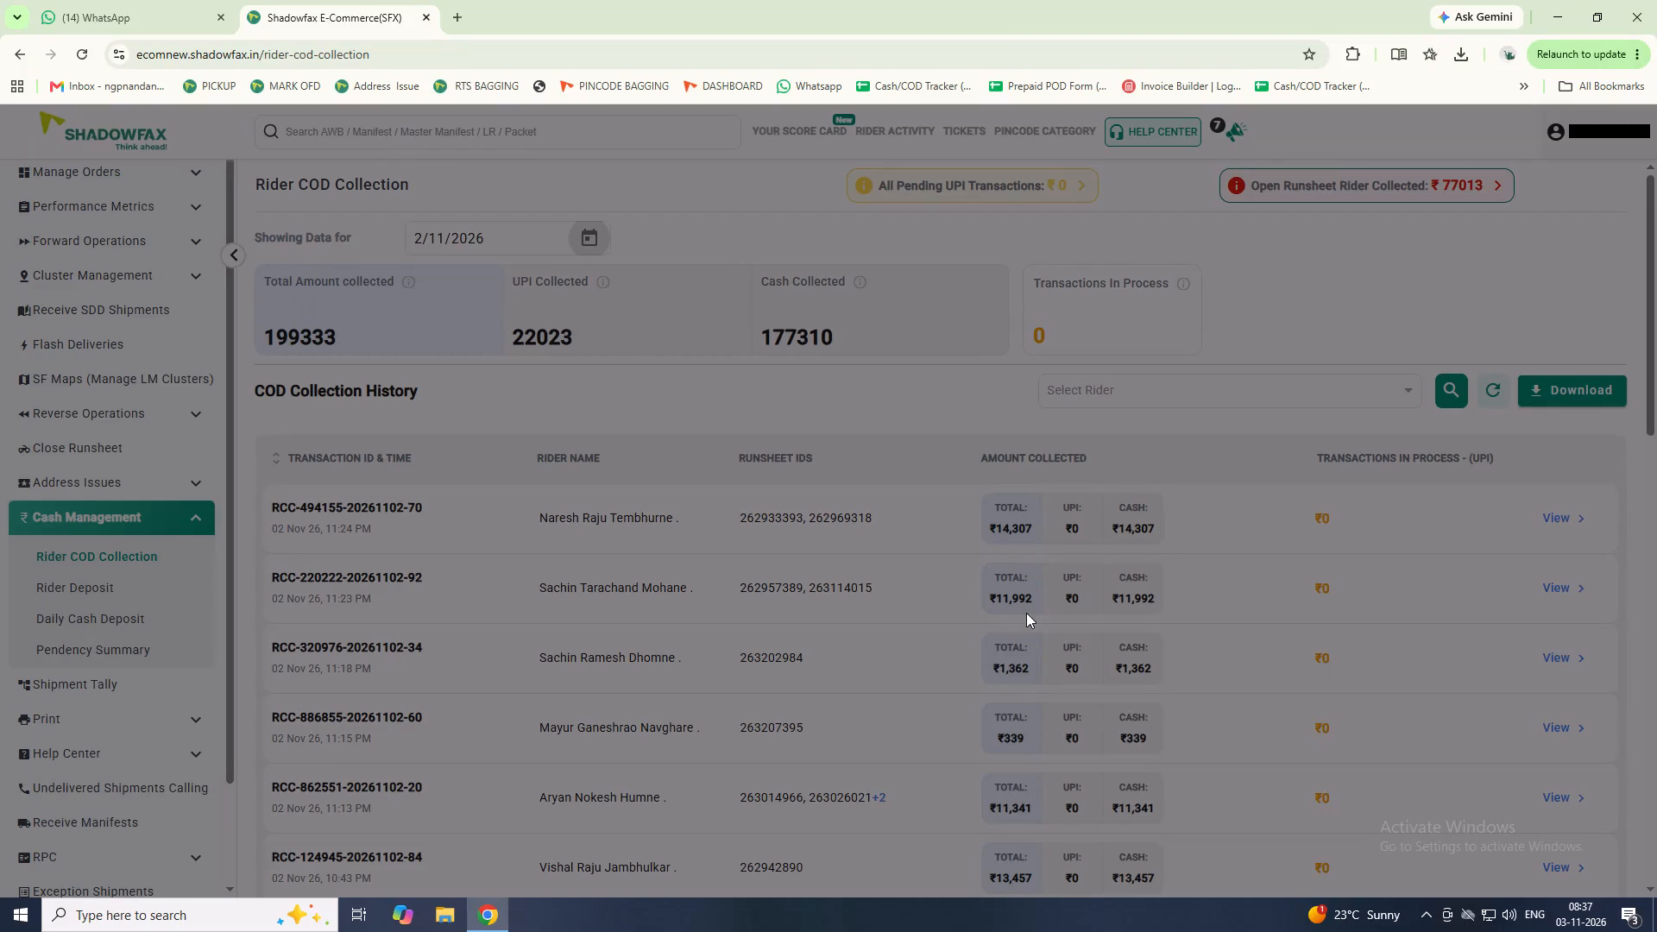
Open the Cash/COD Tracker spreadsheet in a new browser tab and show its November 26 sheet.
left_click(459, 16)
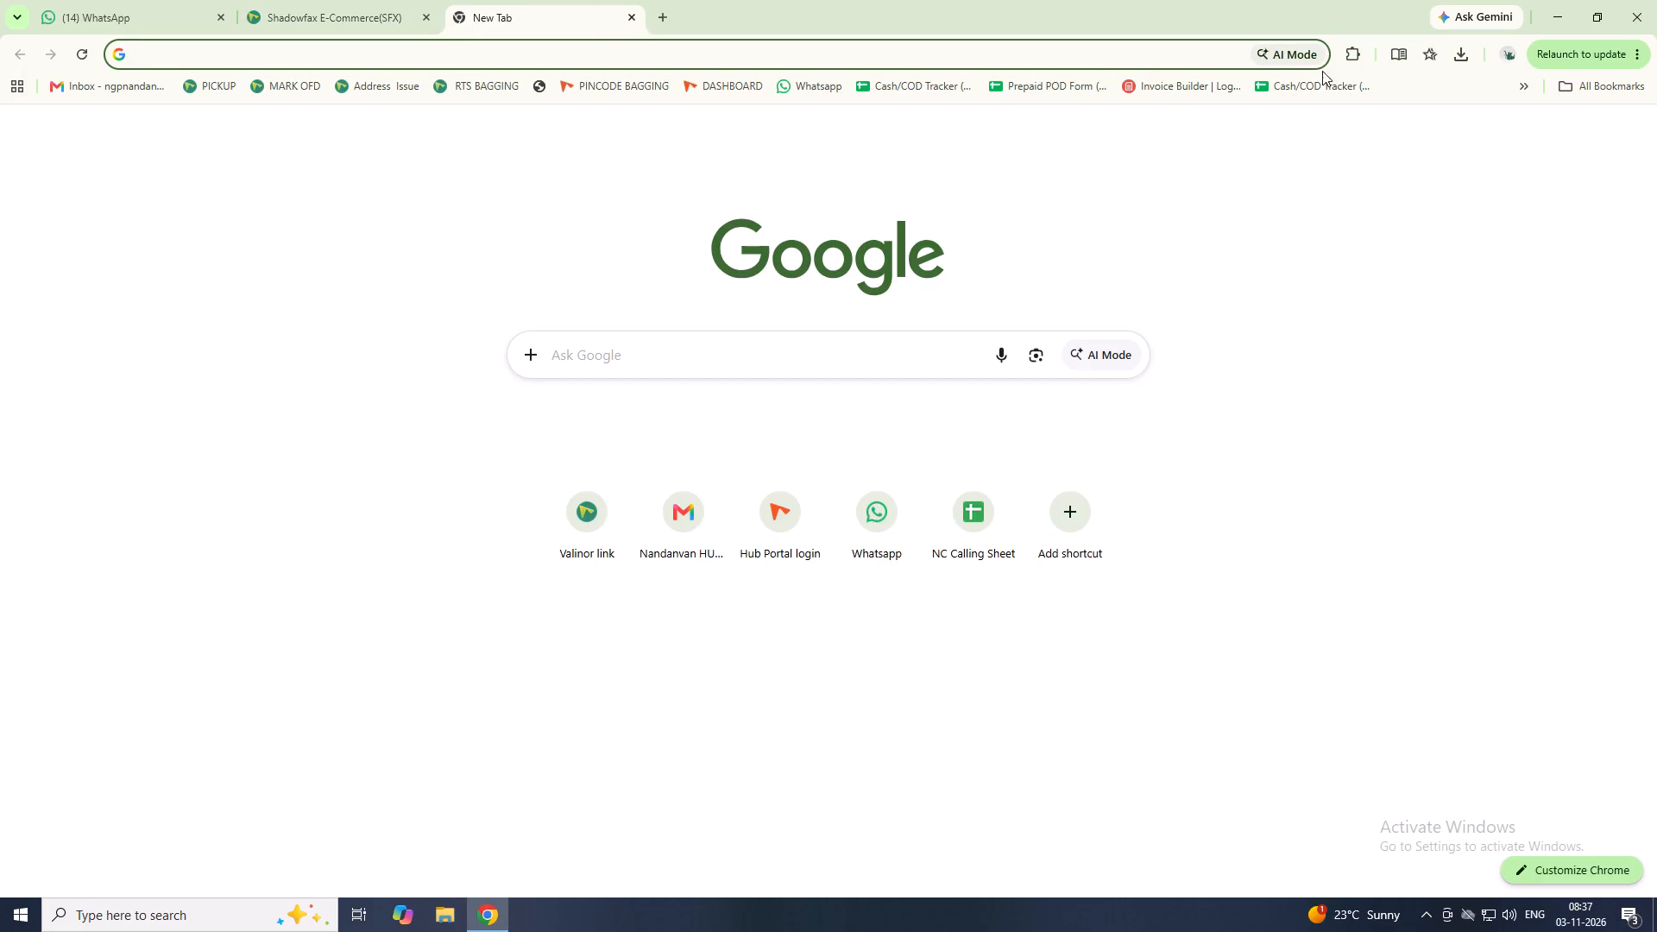
left_click(1326, 88)
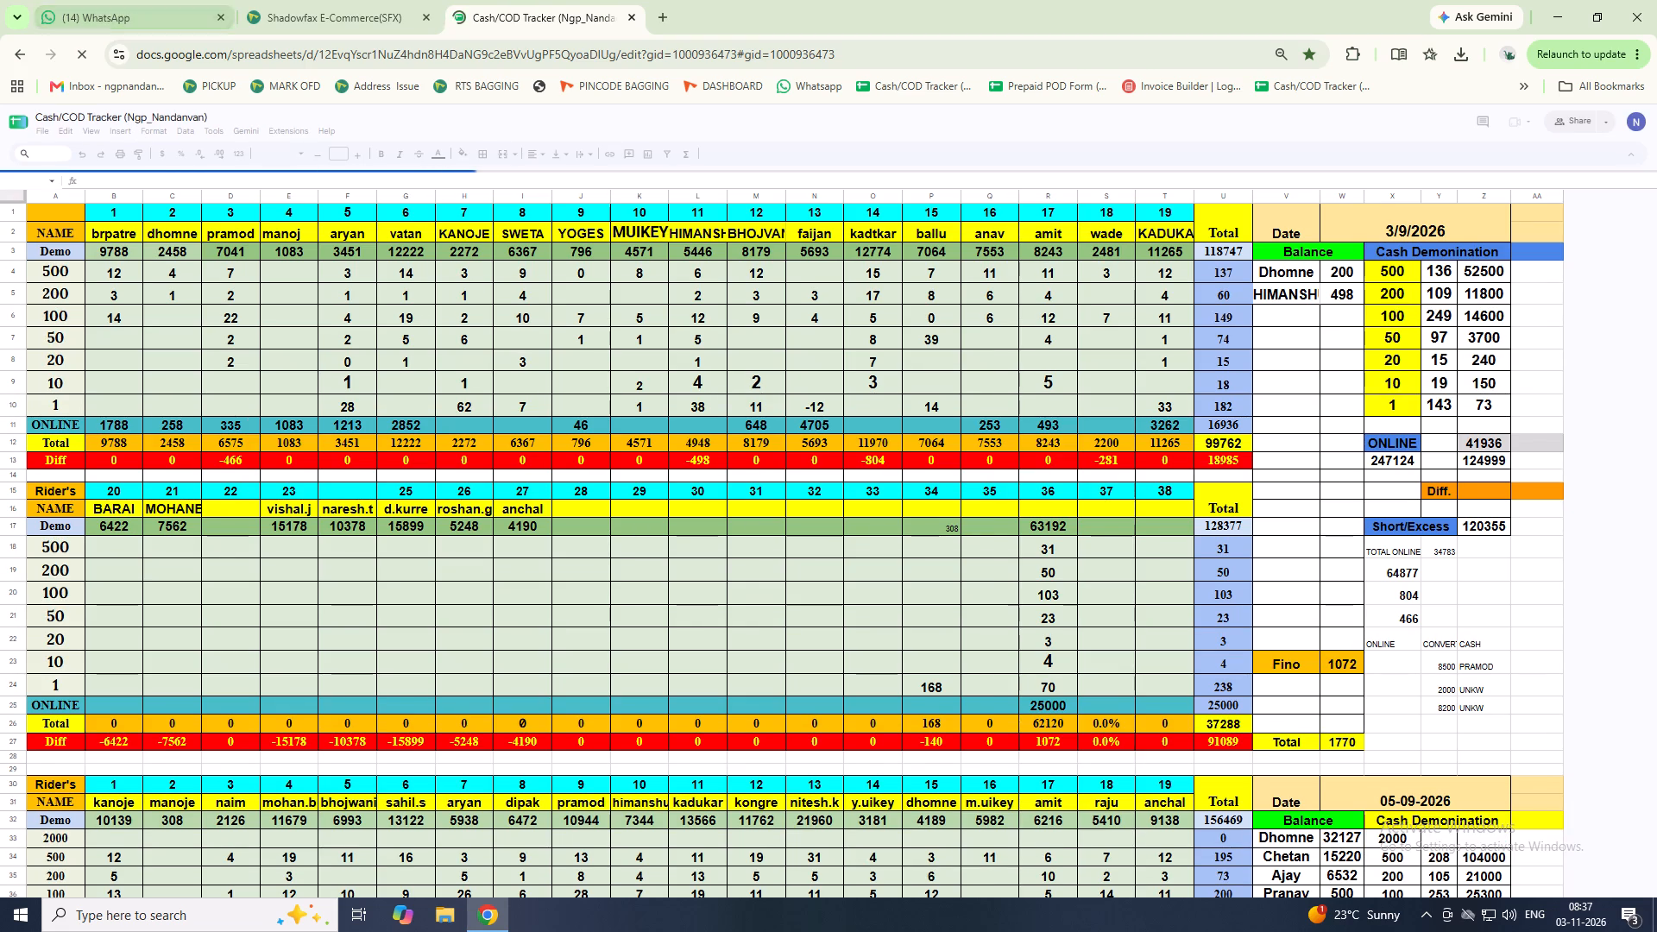
left_click(246, 888)
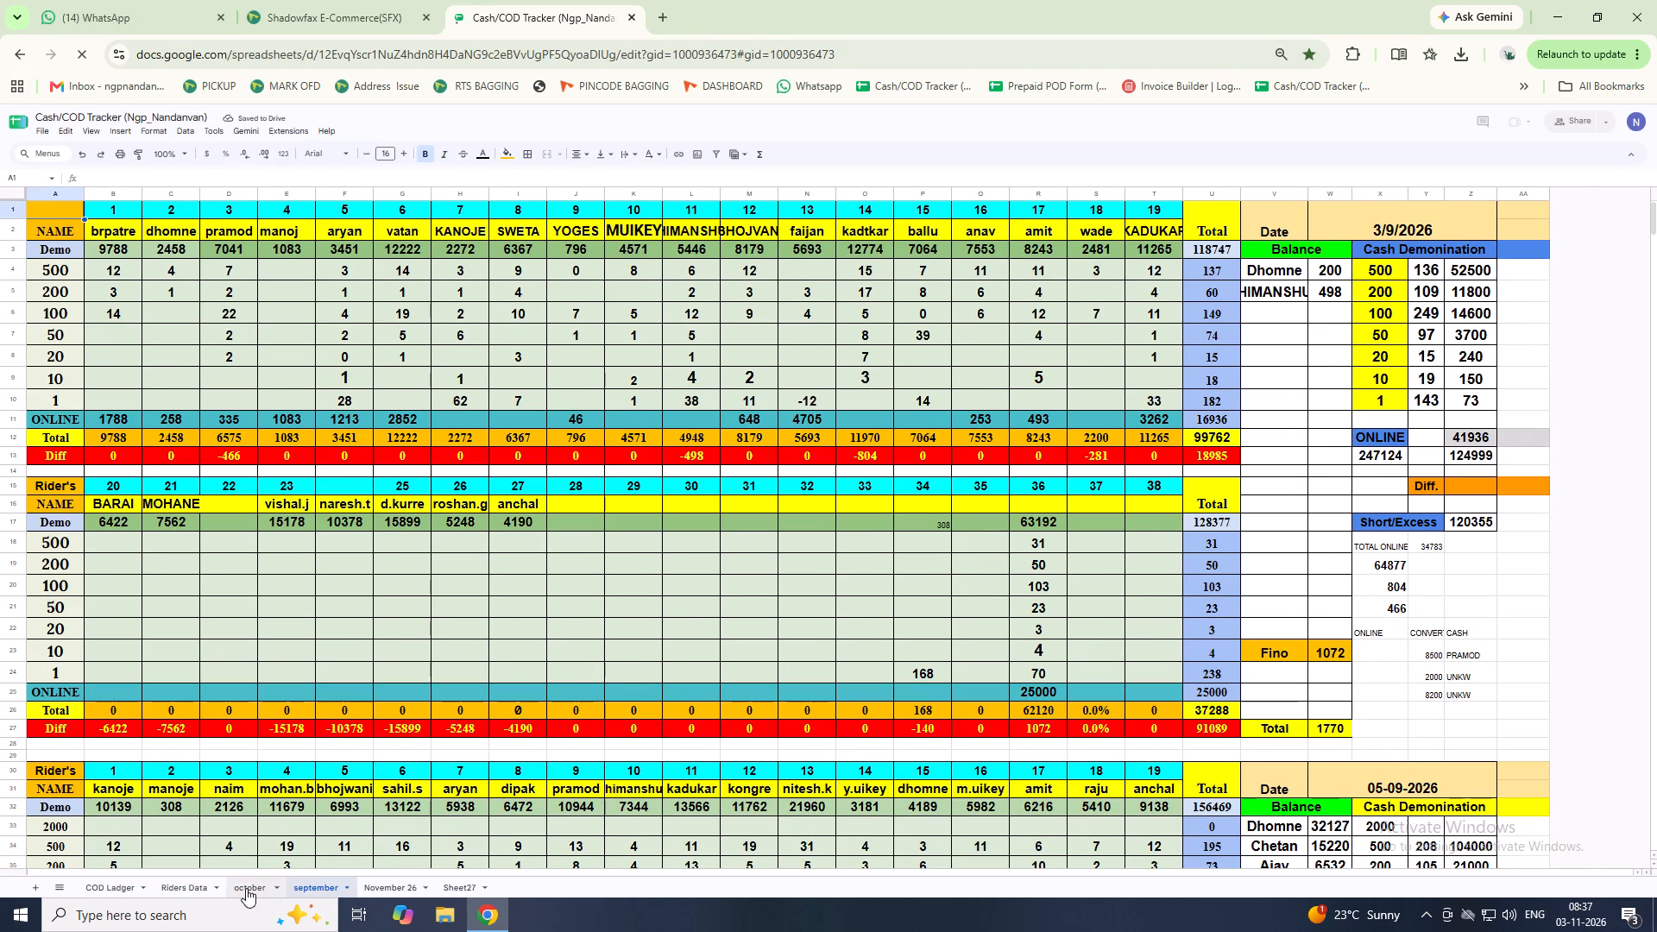
left_click(402, 881)
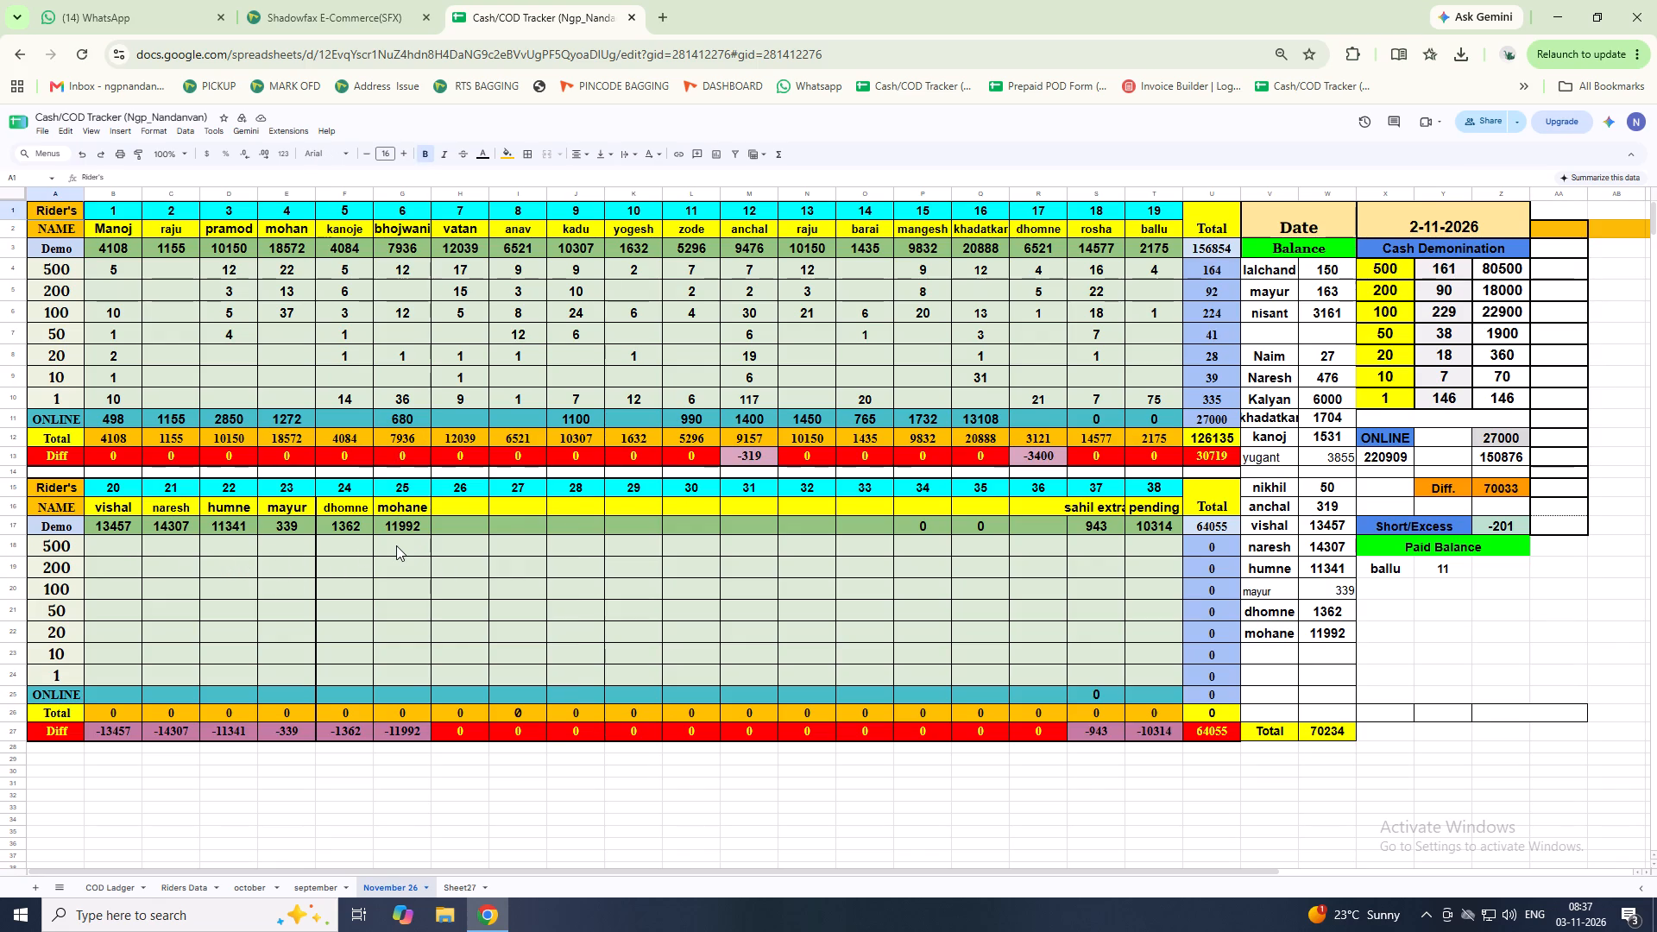
left_click(370, 16)
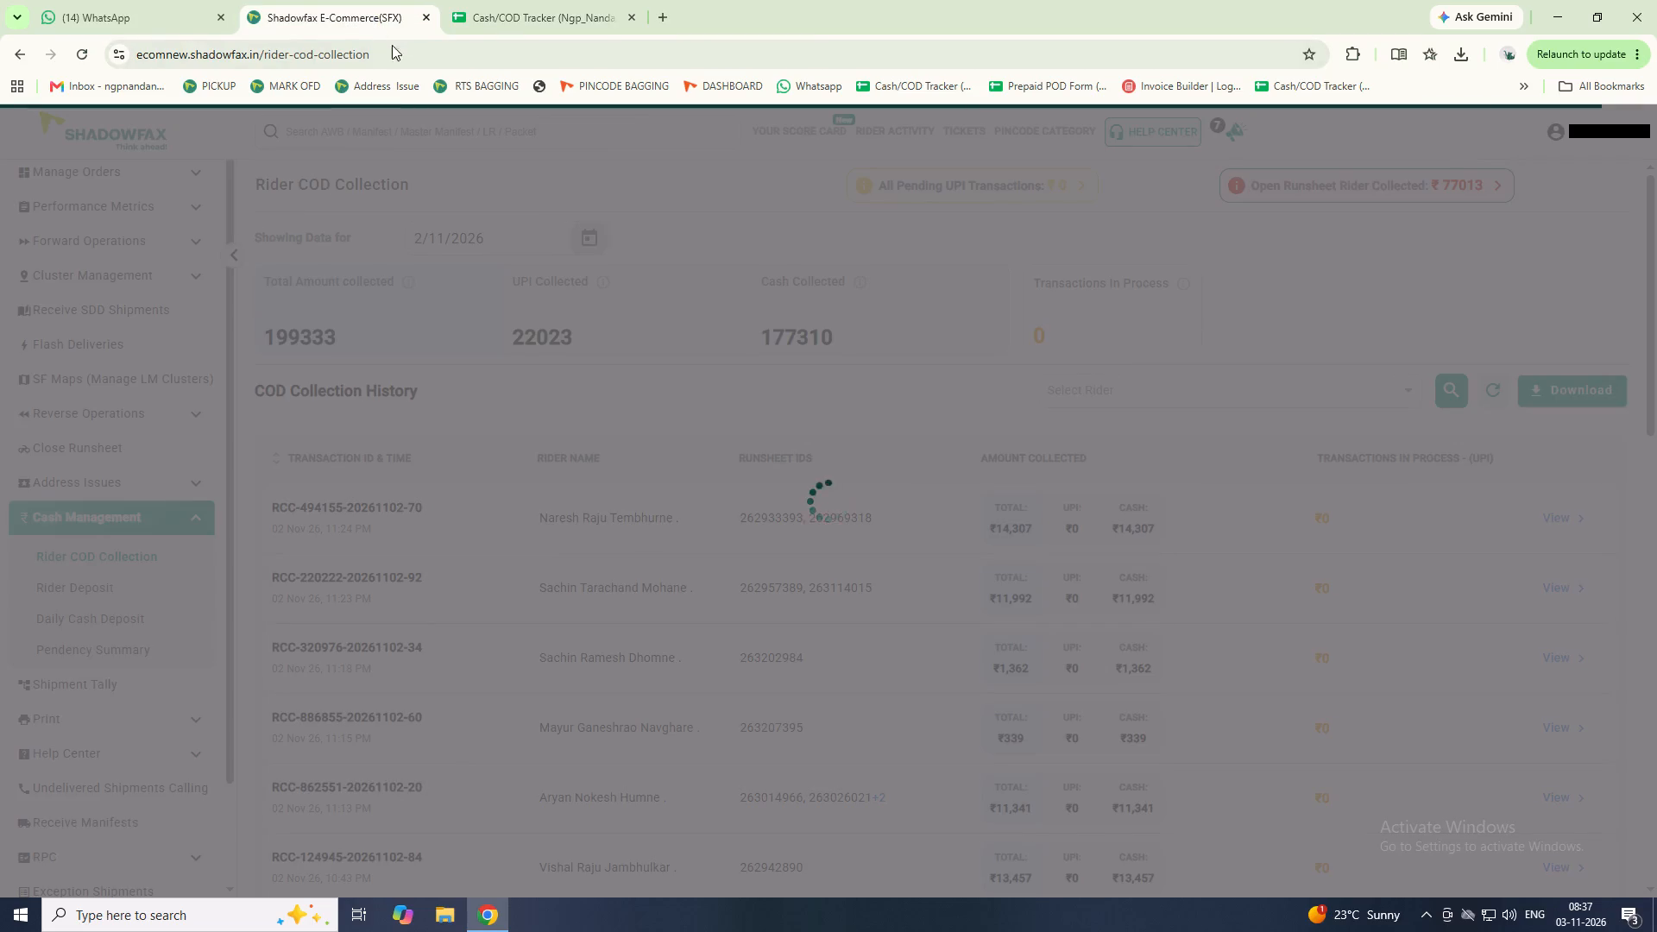
left_click(530, 0)
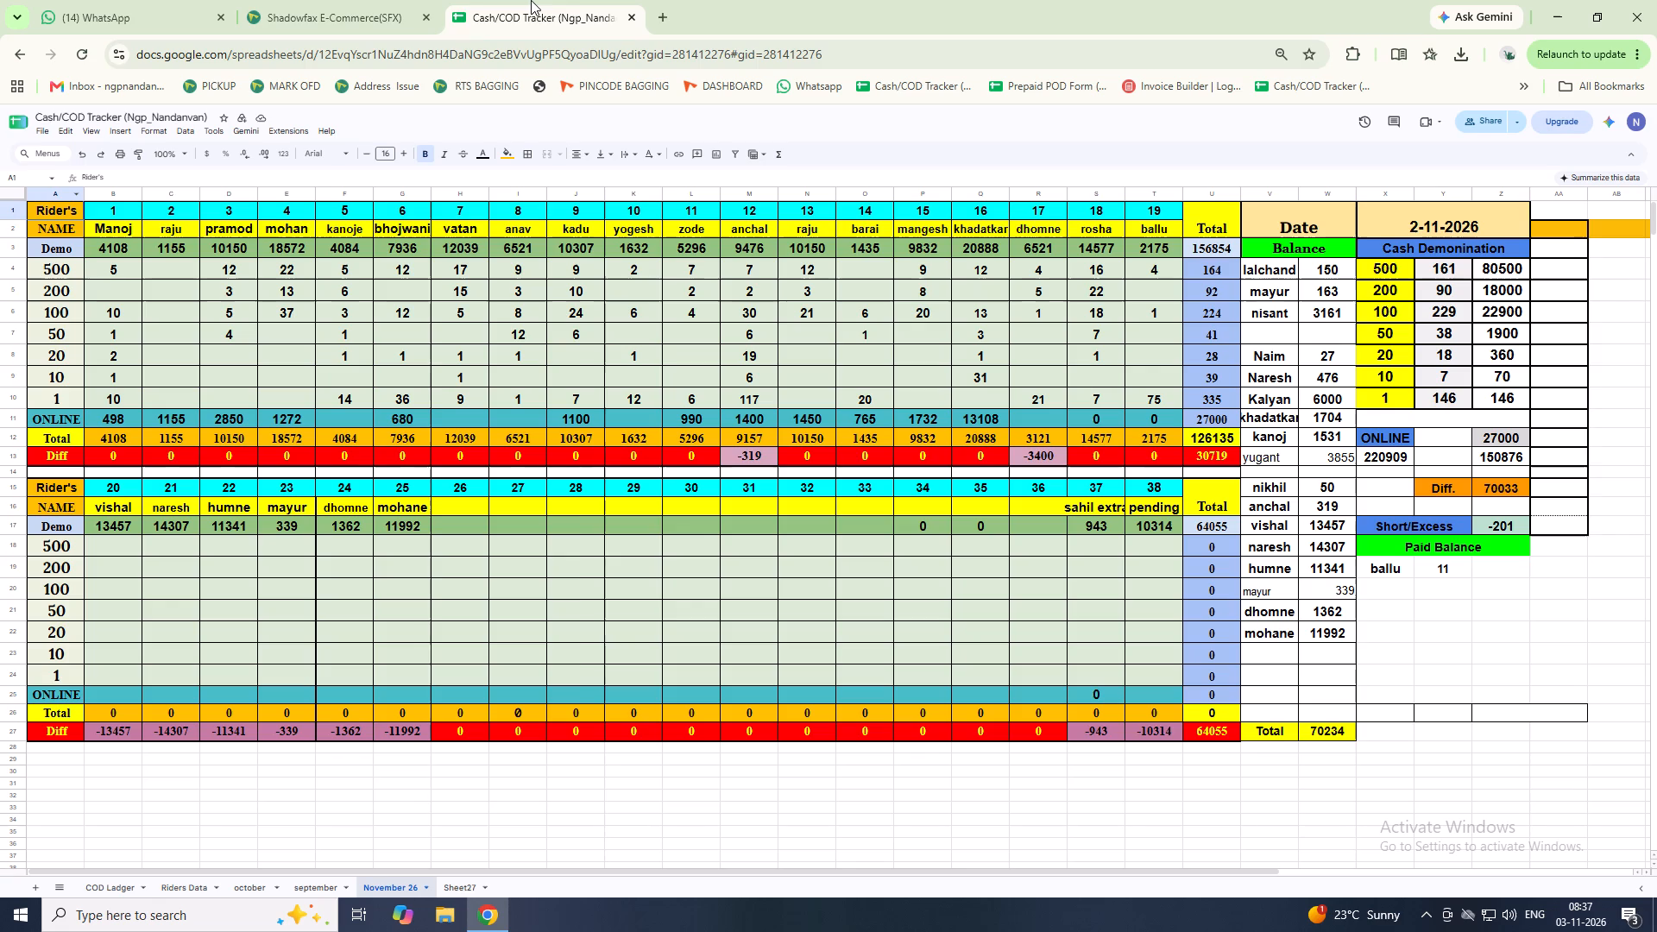
Enter mohane's note counts for 2-11-2026: 11 for 500, 6 for 200, 30 for 100, 8 for 50, 4 for 20, 1 for 10.
left_click(406, 544)
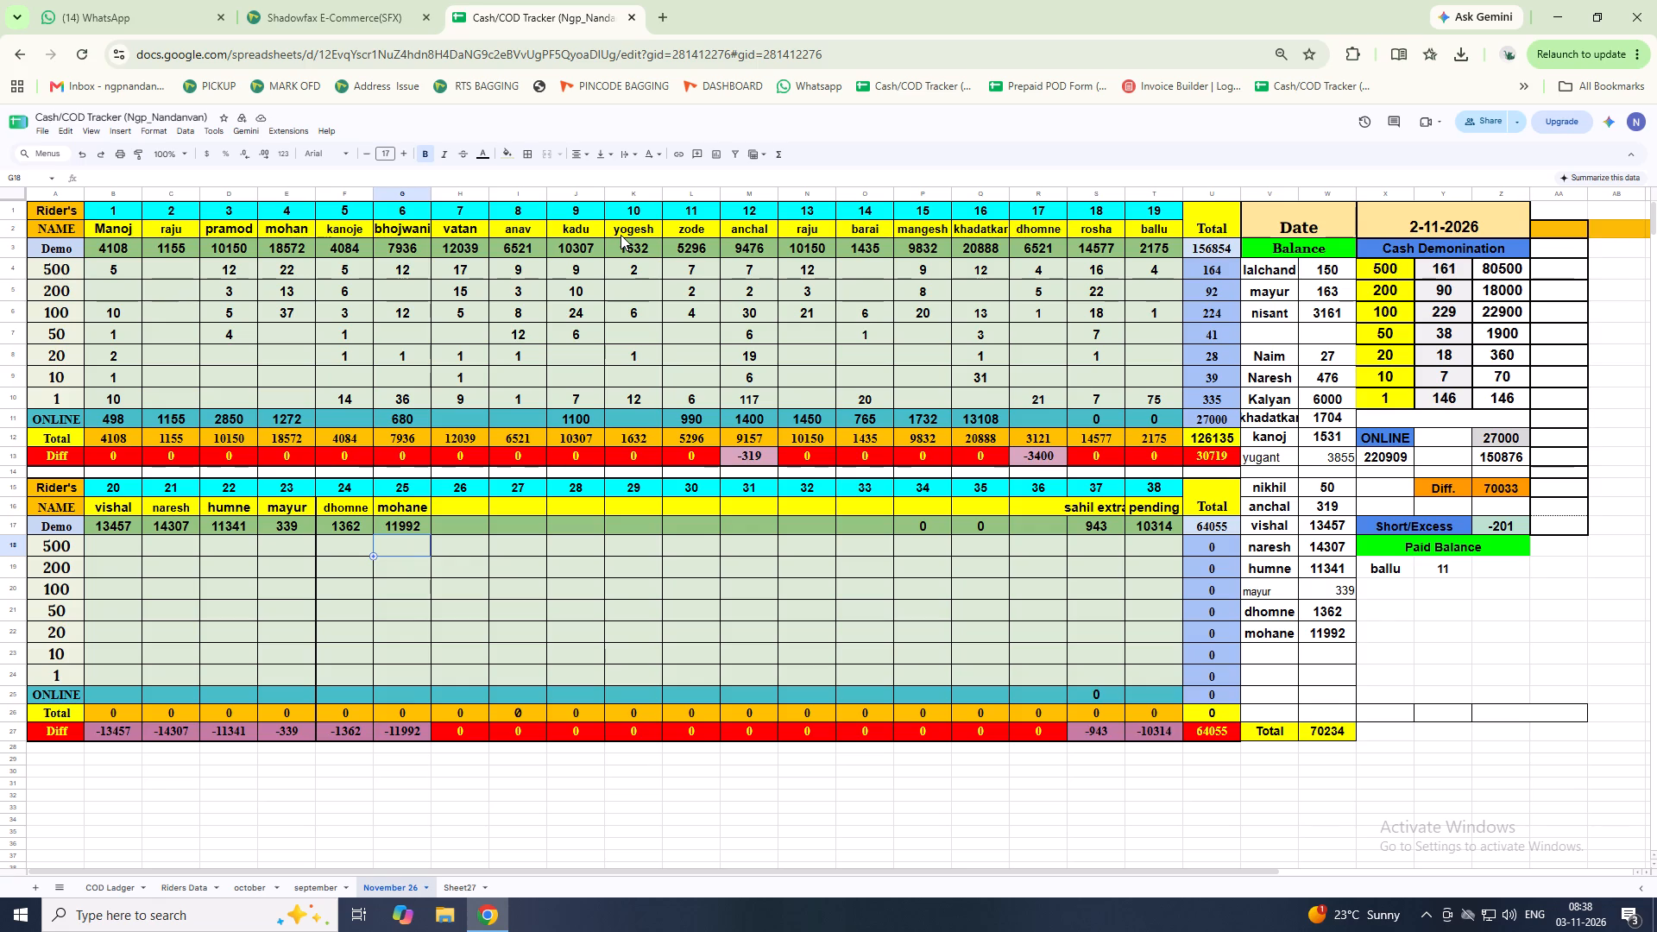
type("11")
key("Down")
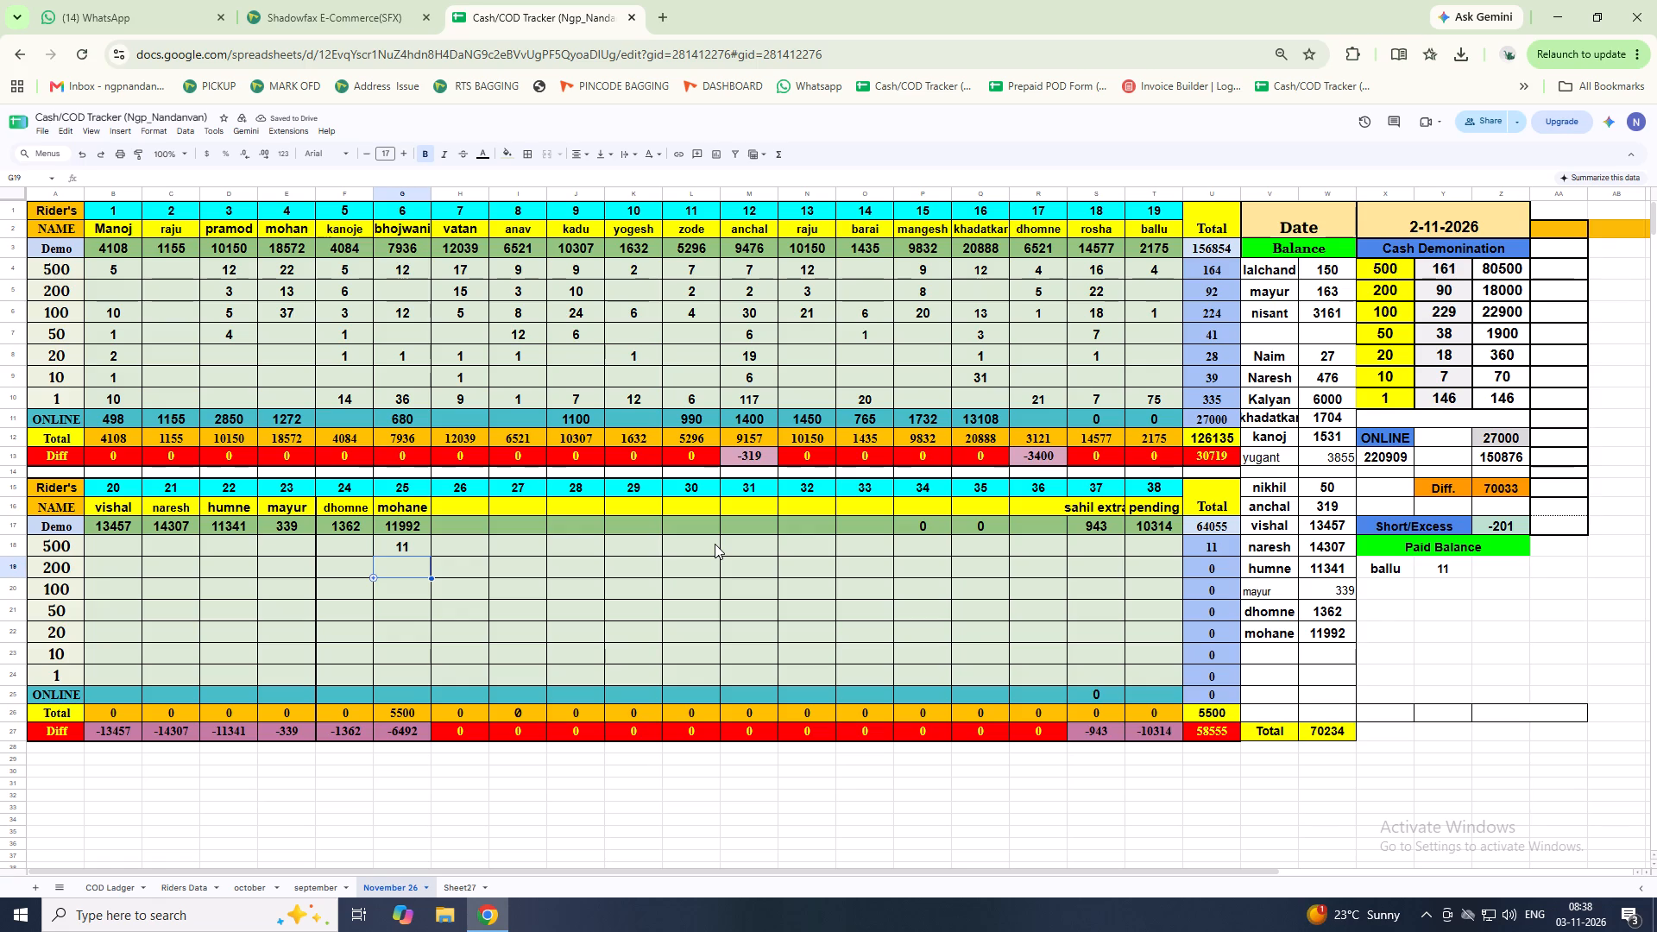
key("6")
key("Down")
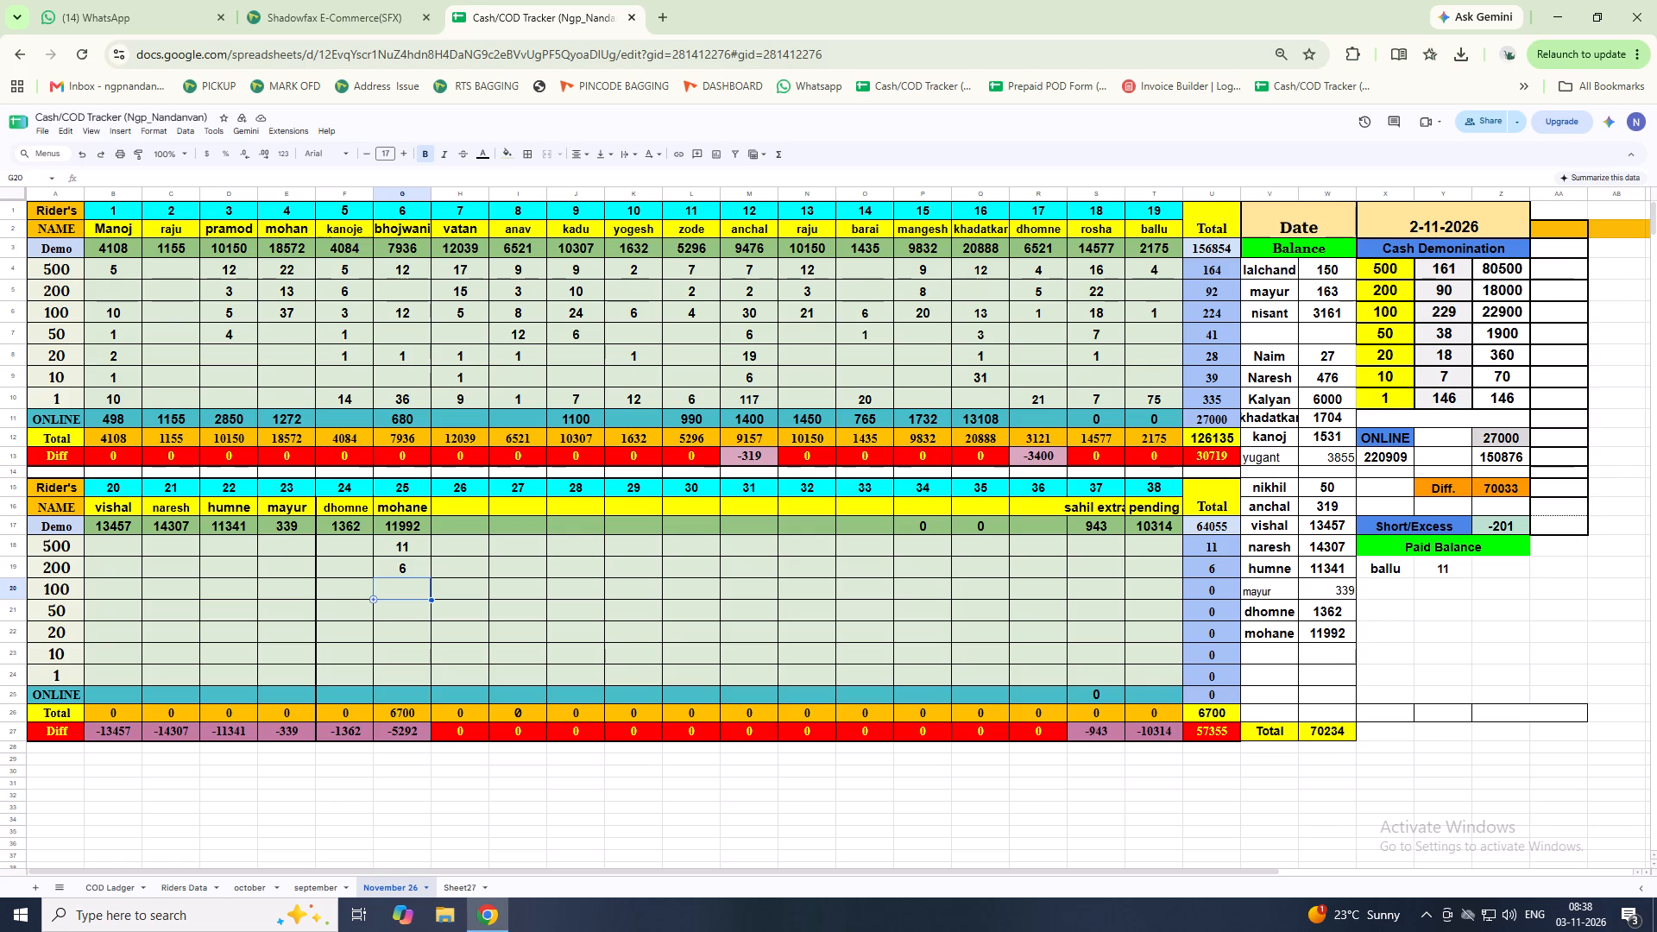
type("30")
key("Down")
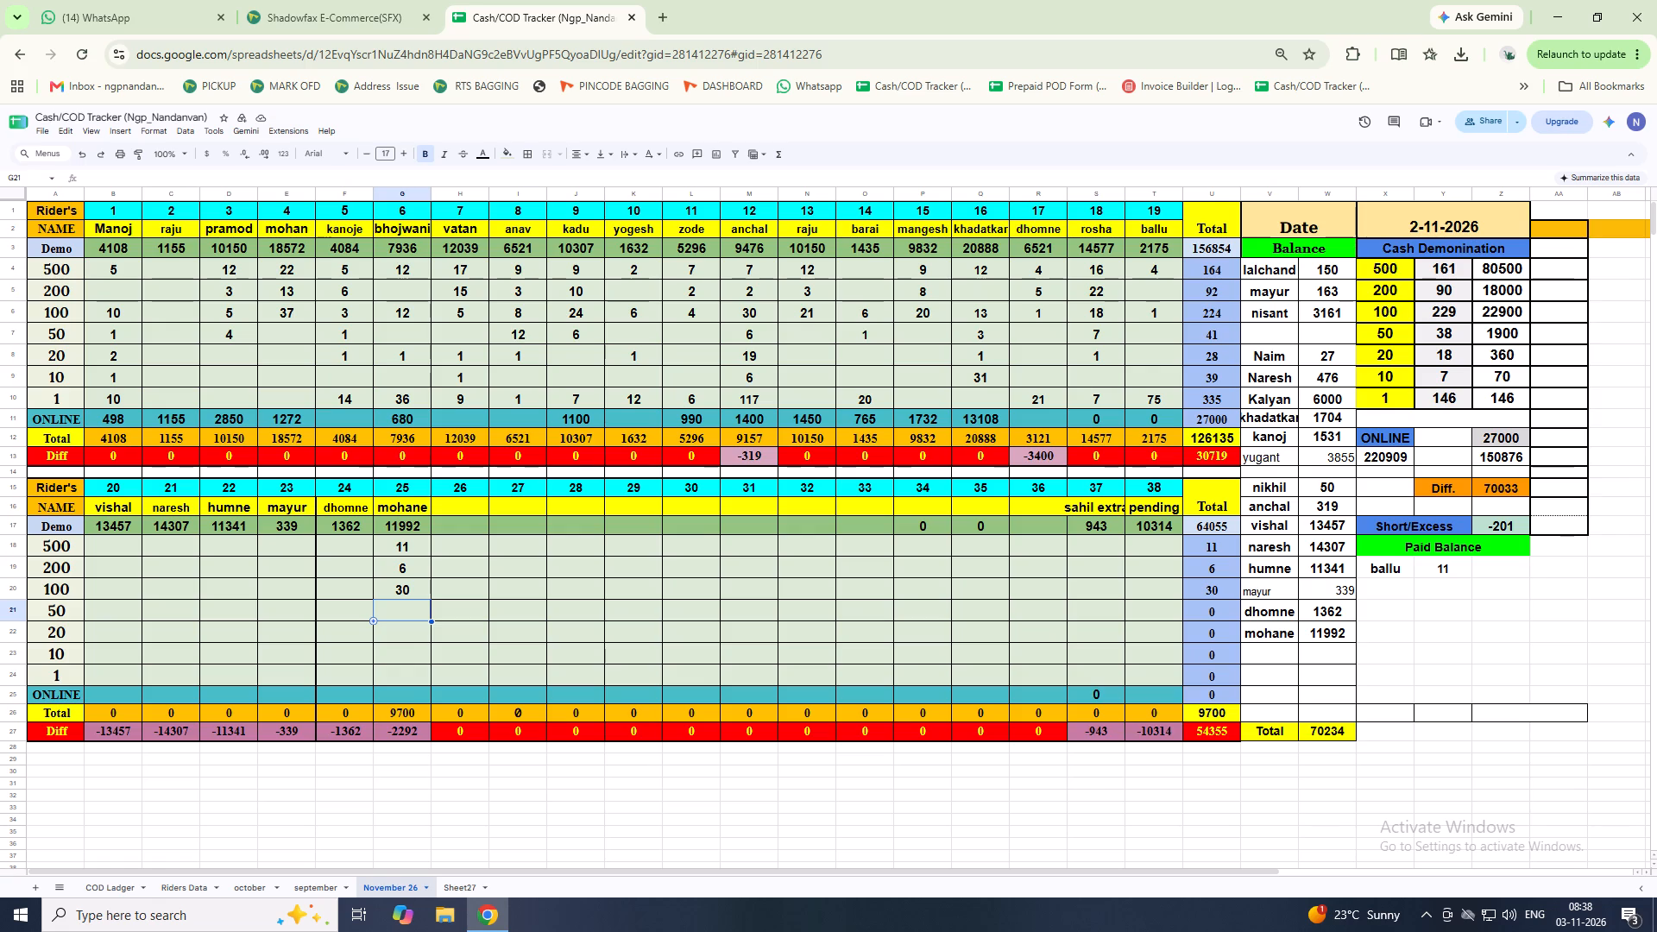
key("8")
key("Down")
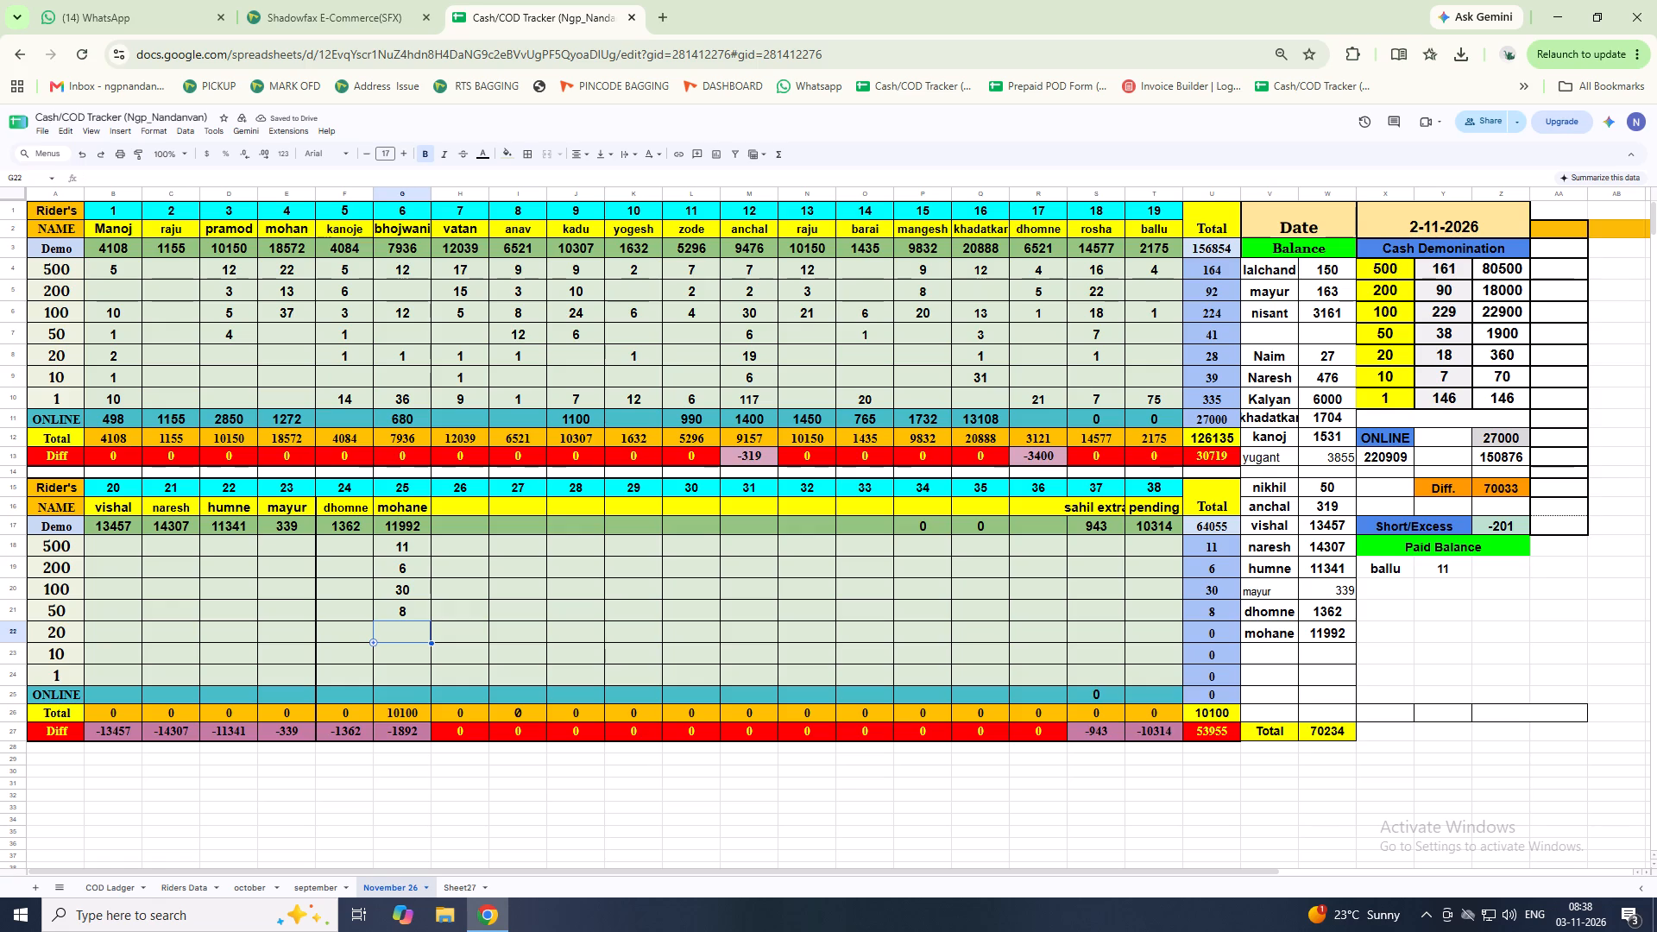
key("4")
key("Down")
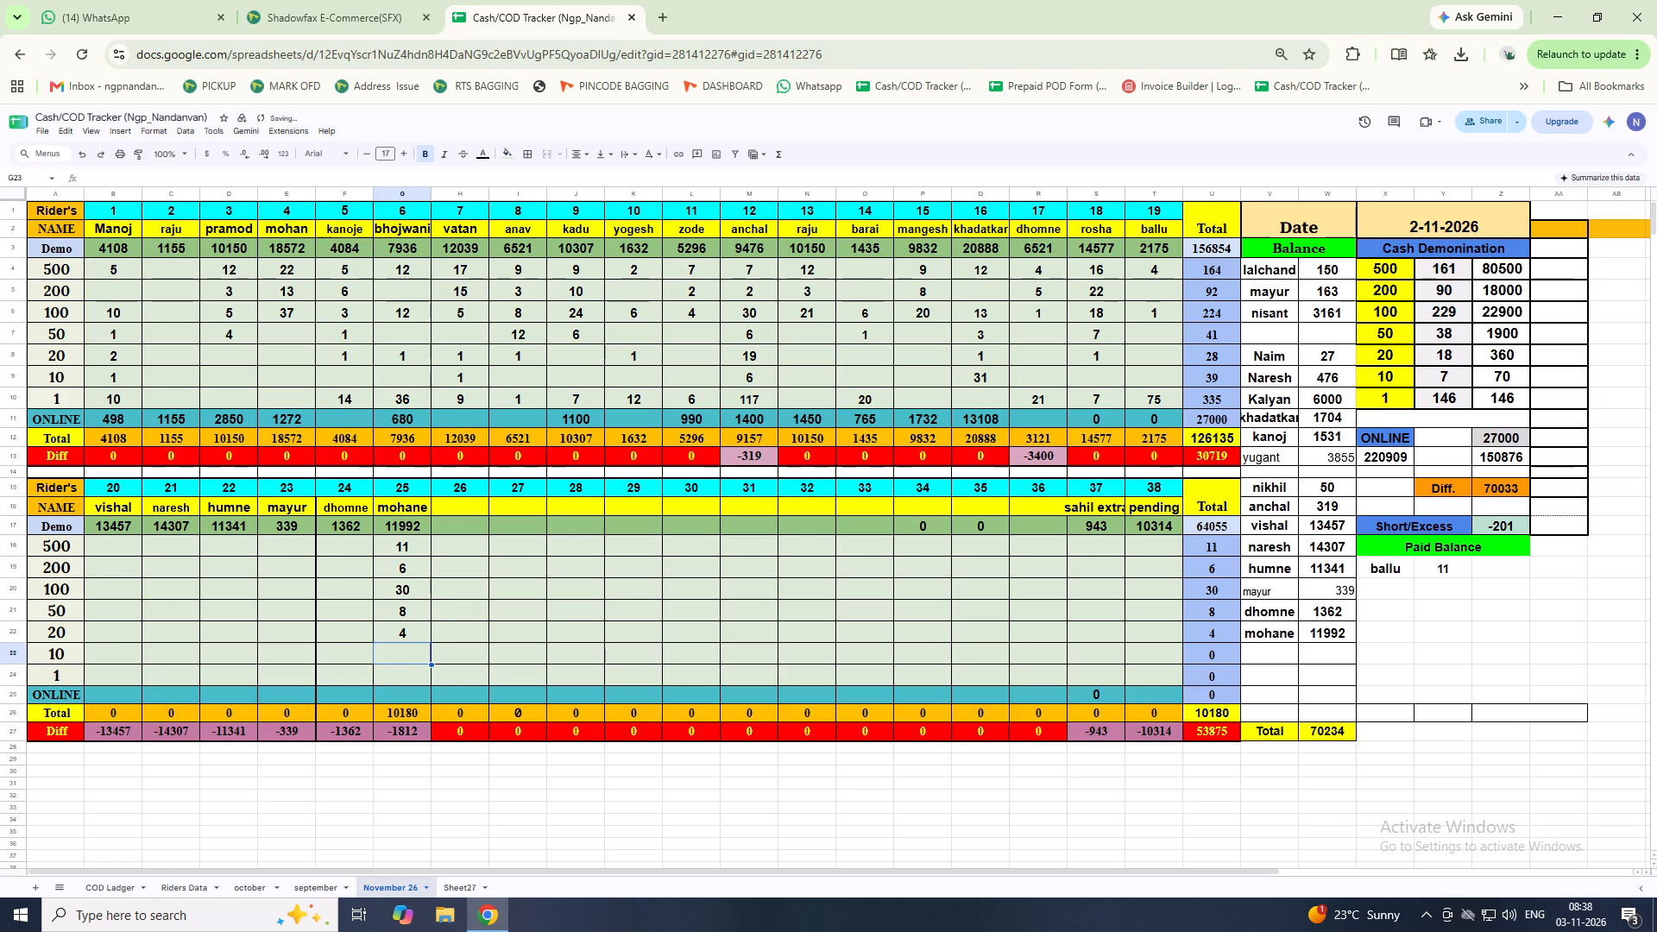
key("1")
key("Down")
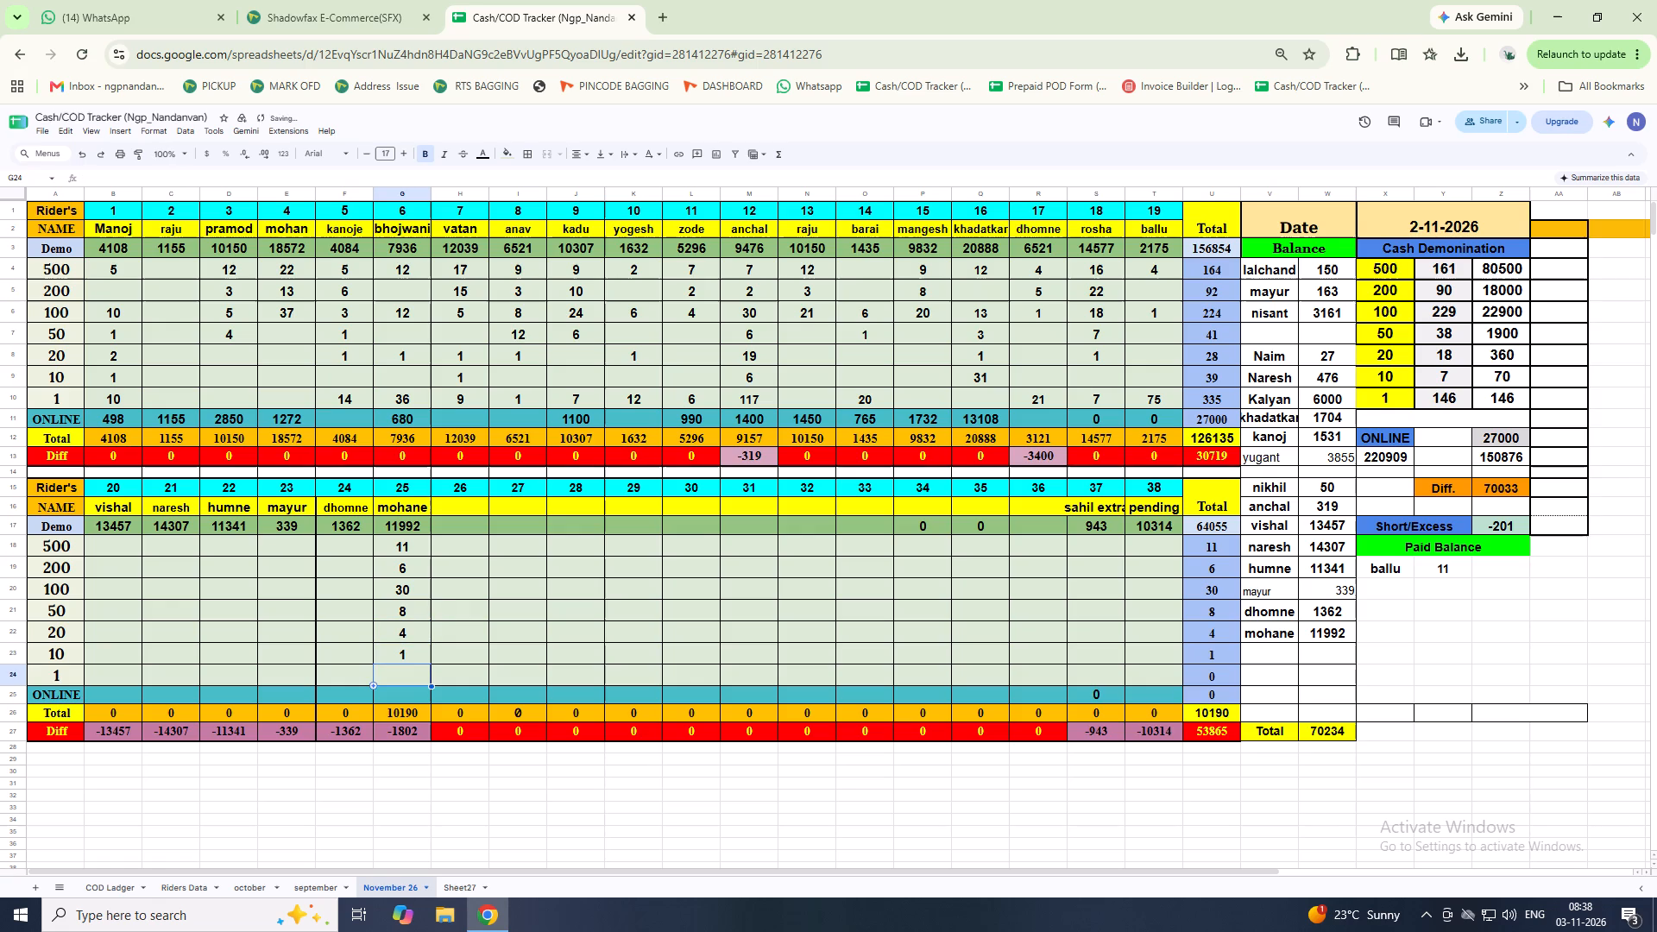
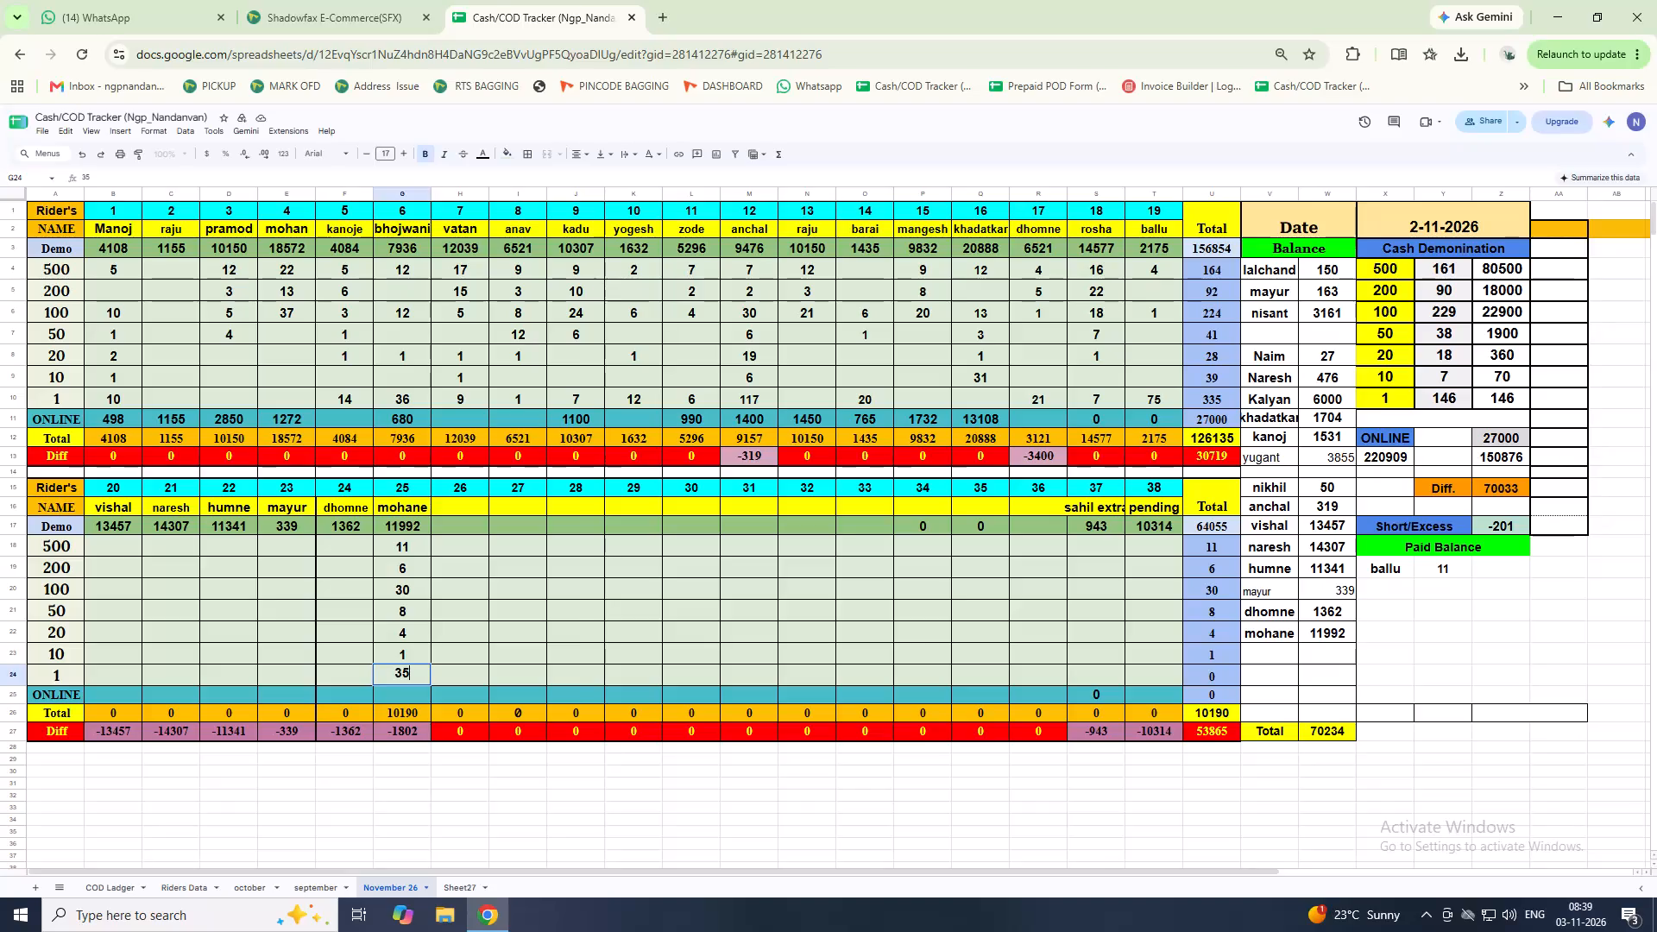
Complete mohane's denominations with 35 for 1 and an ONLINE amount of 810.
key("Down")
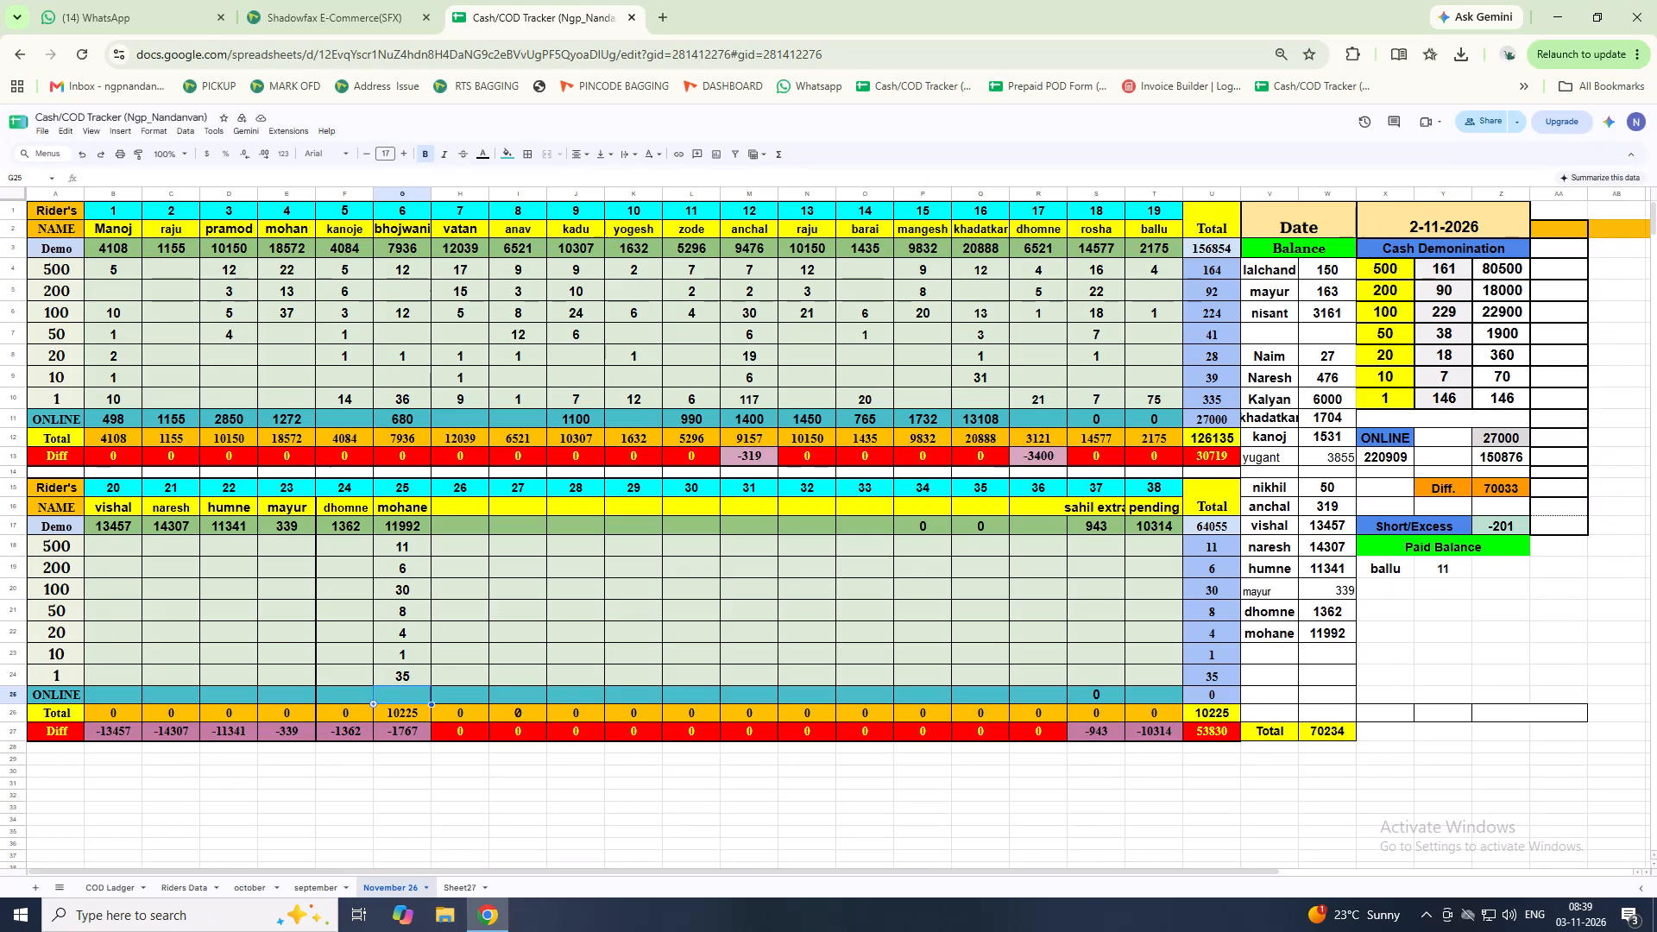
type("81")
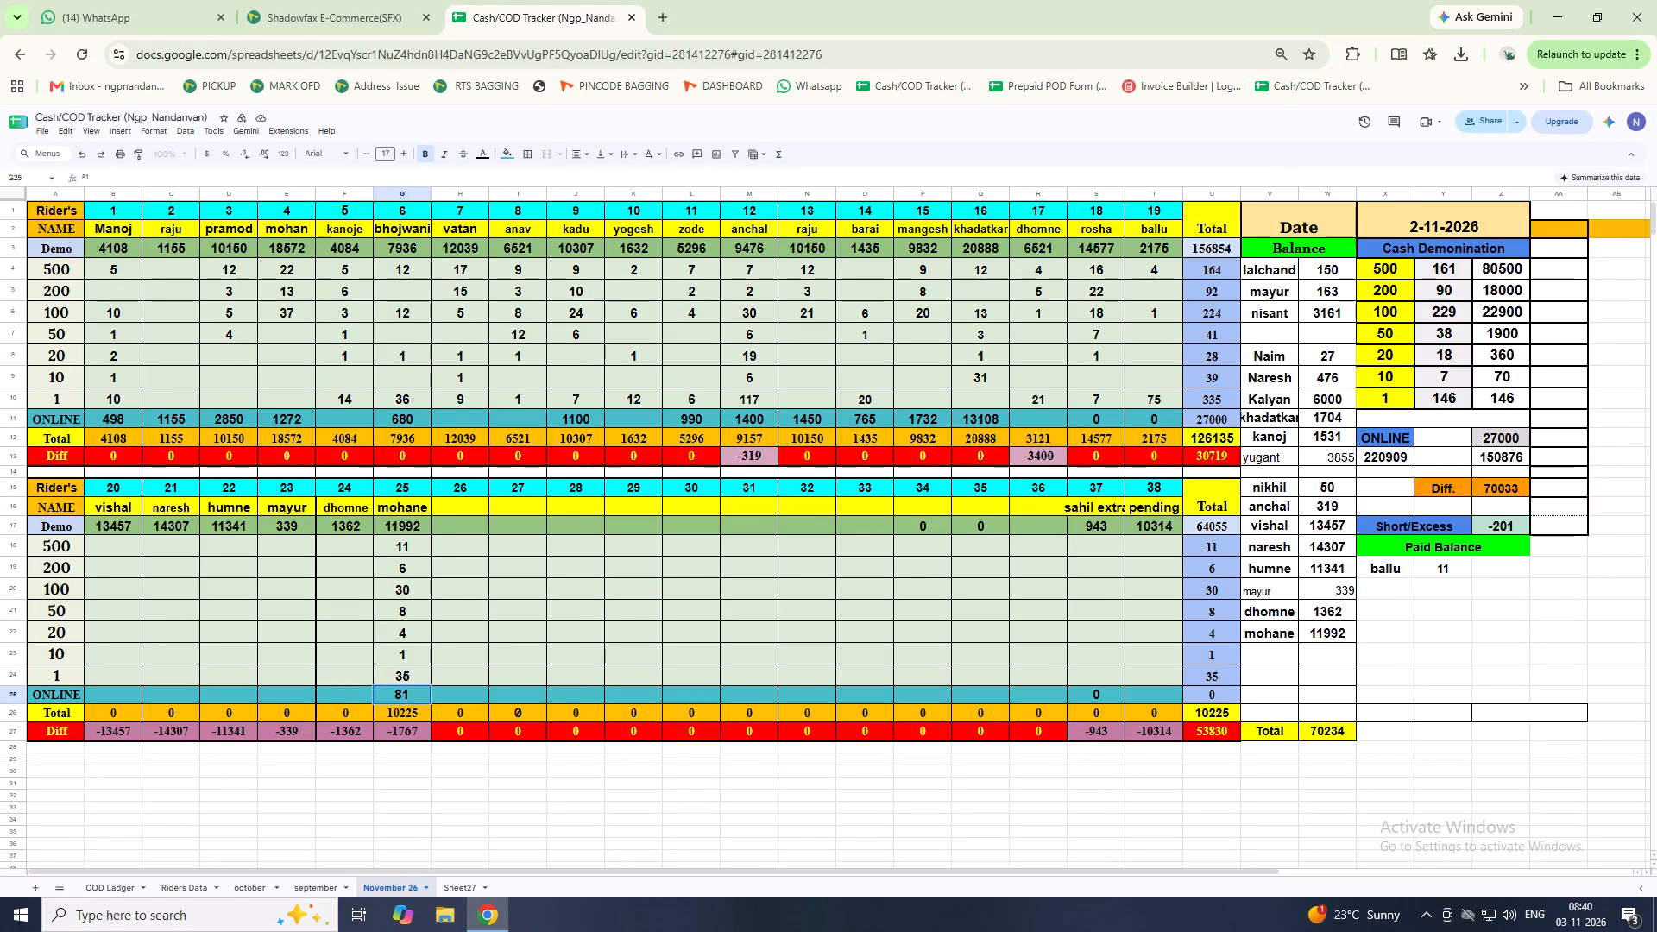
key("0")
key("Right")
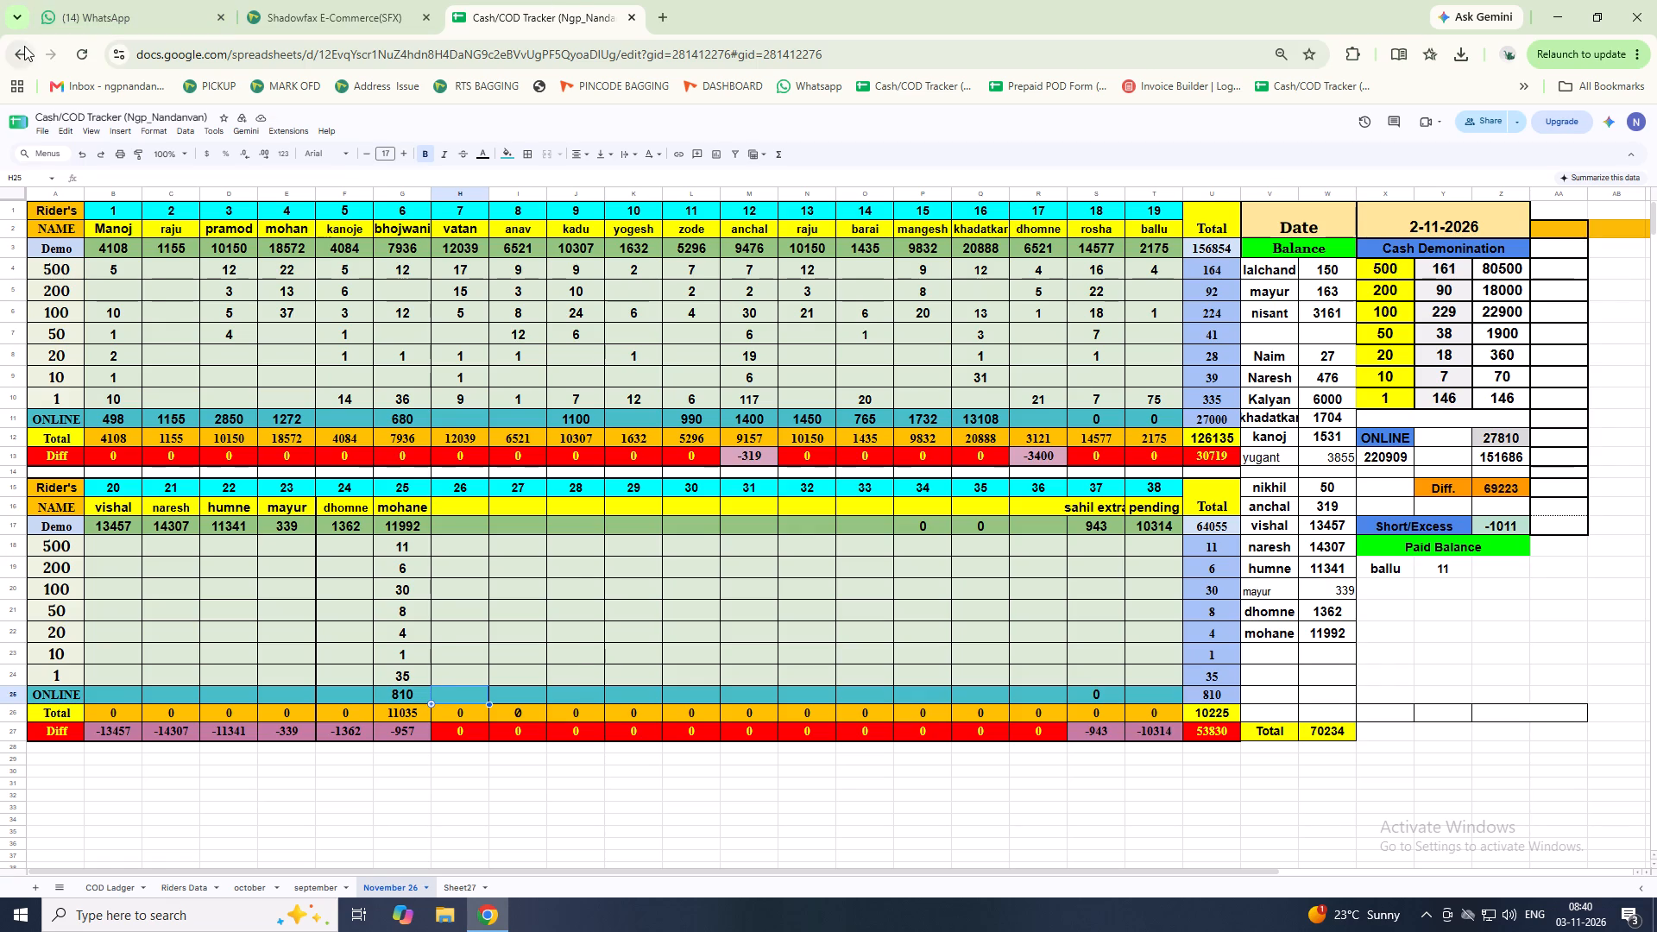
In Shadowfax, bring up lalchand's Forward runsheet closure and continue as far as the close runsheet confirmation stage.
left_click(360, 8)
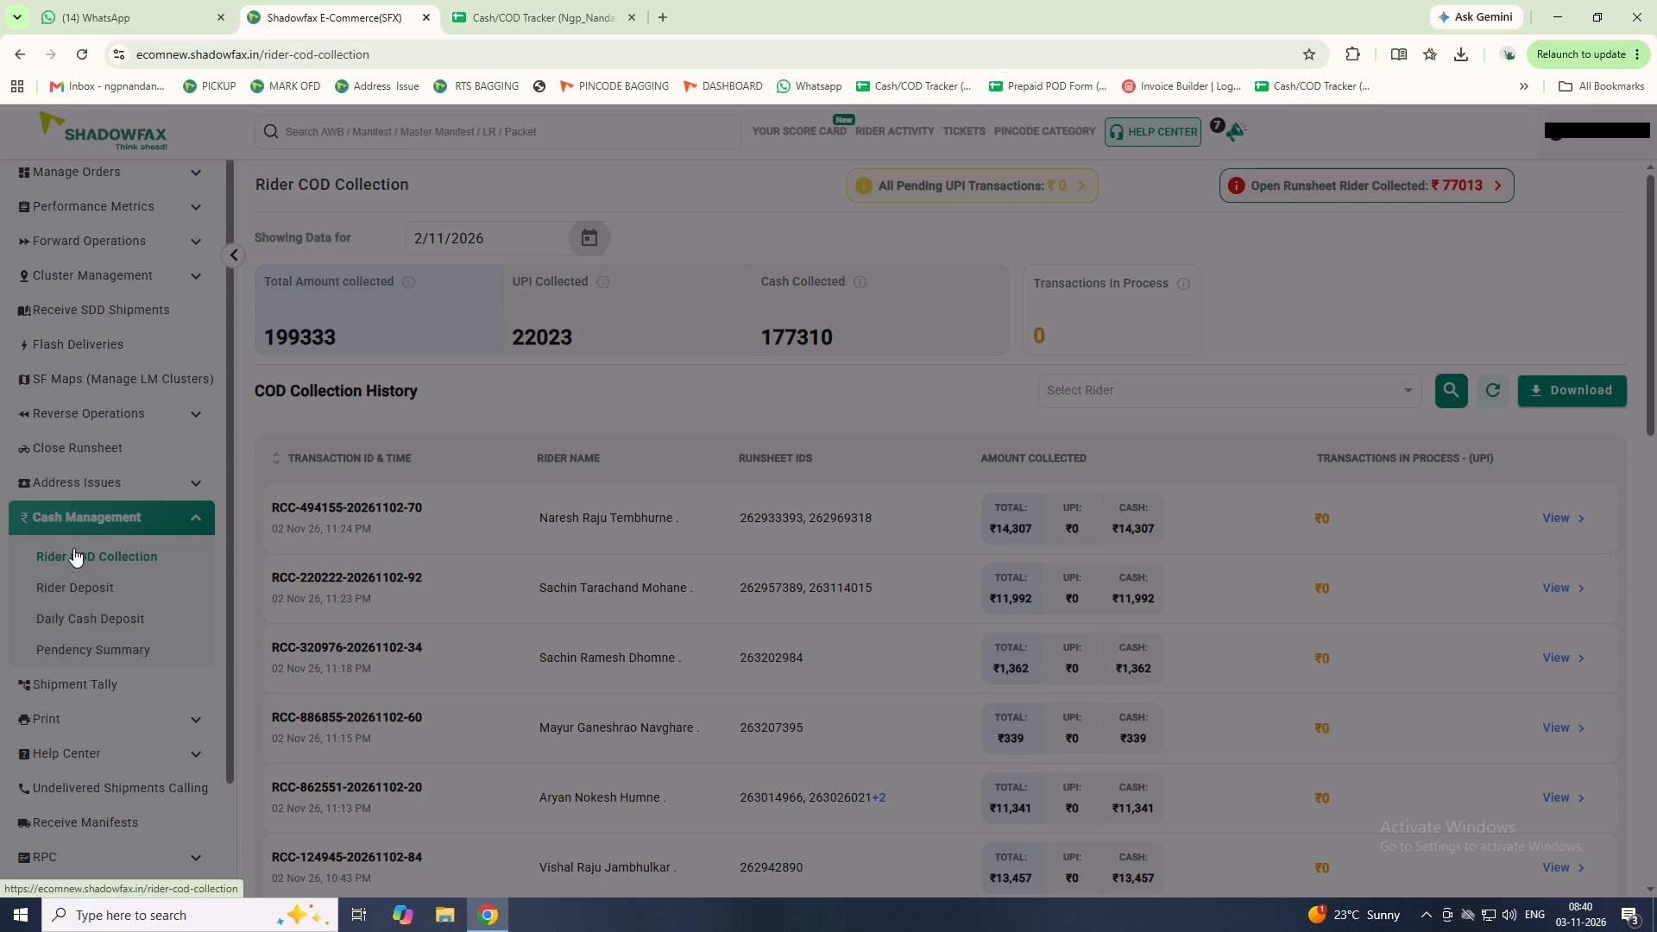
left_click(84, 450)
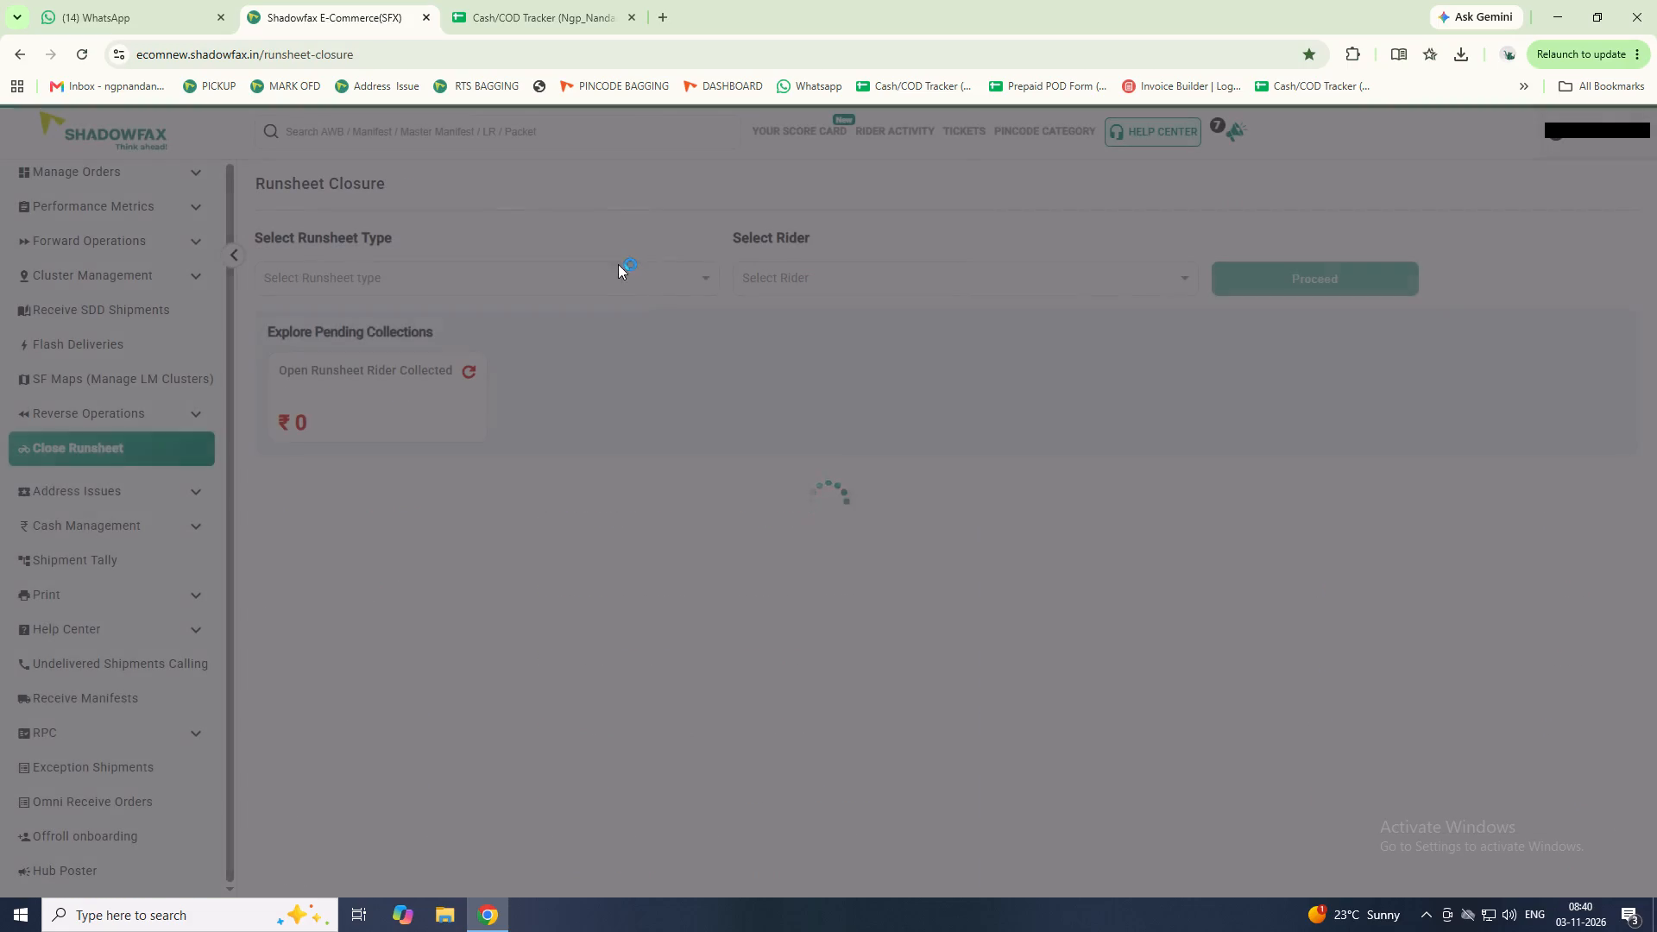
left_click(588, 279)
left_click(468, 308)
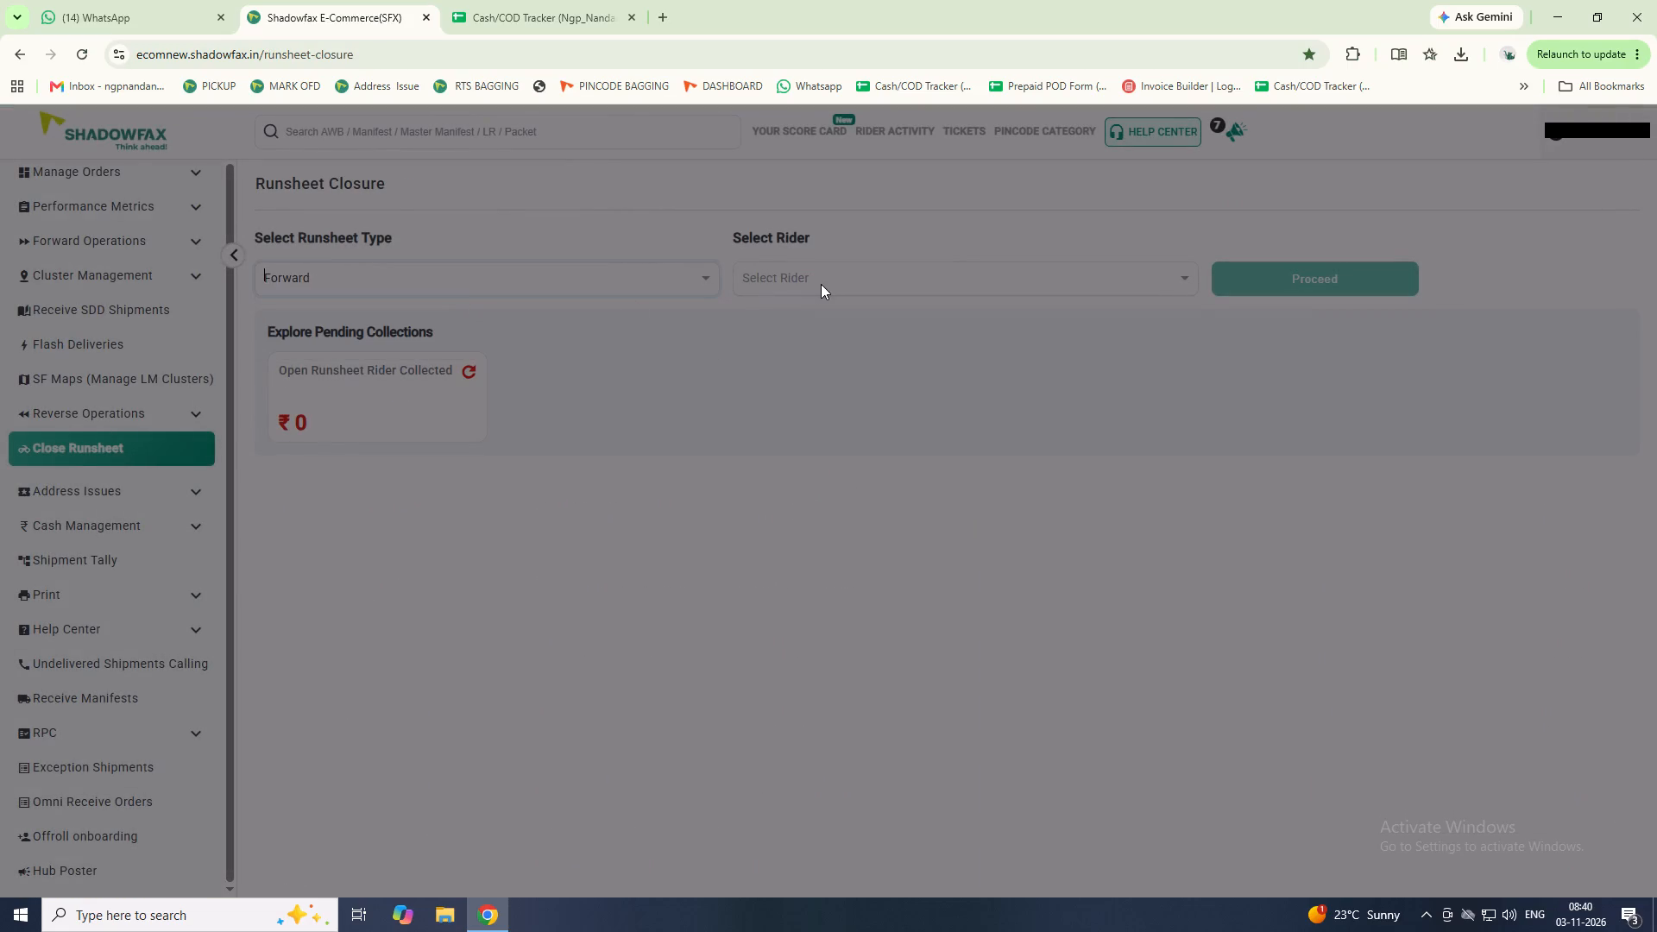
left_click(822, 284)
type("lal")
key("Return")
key("Tab")
key("Return")
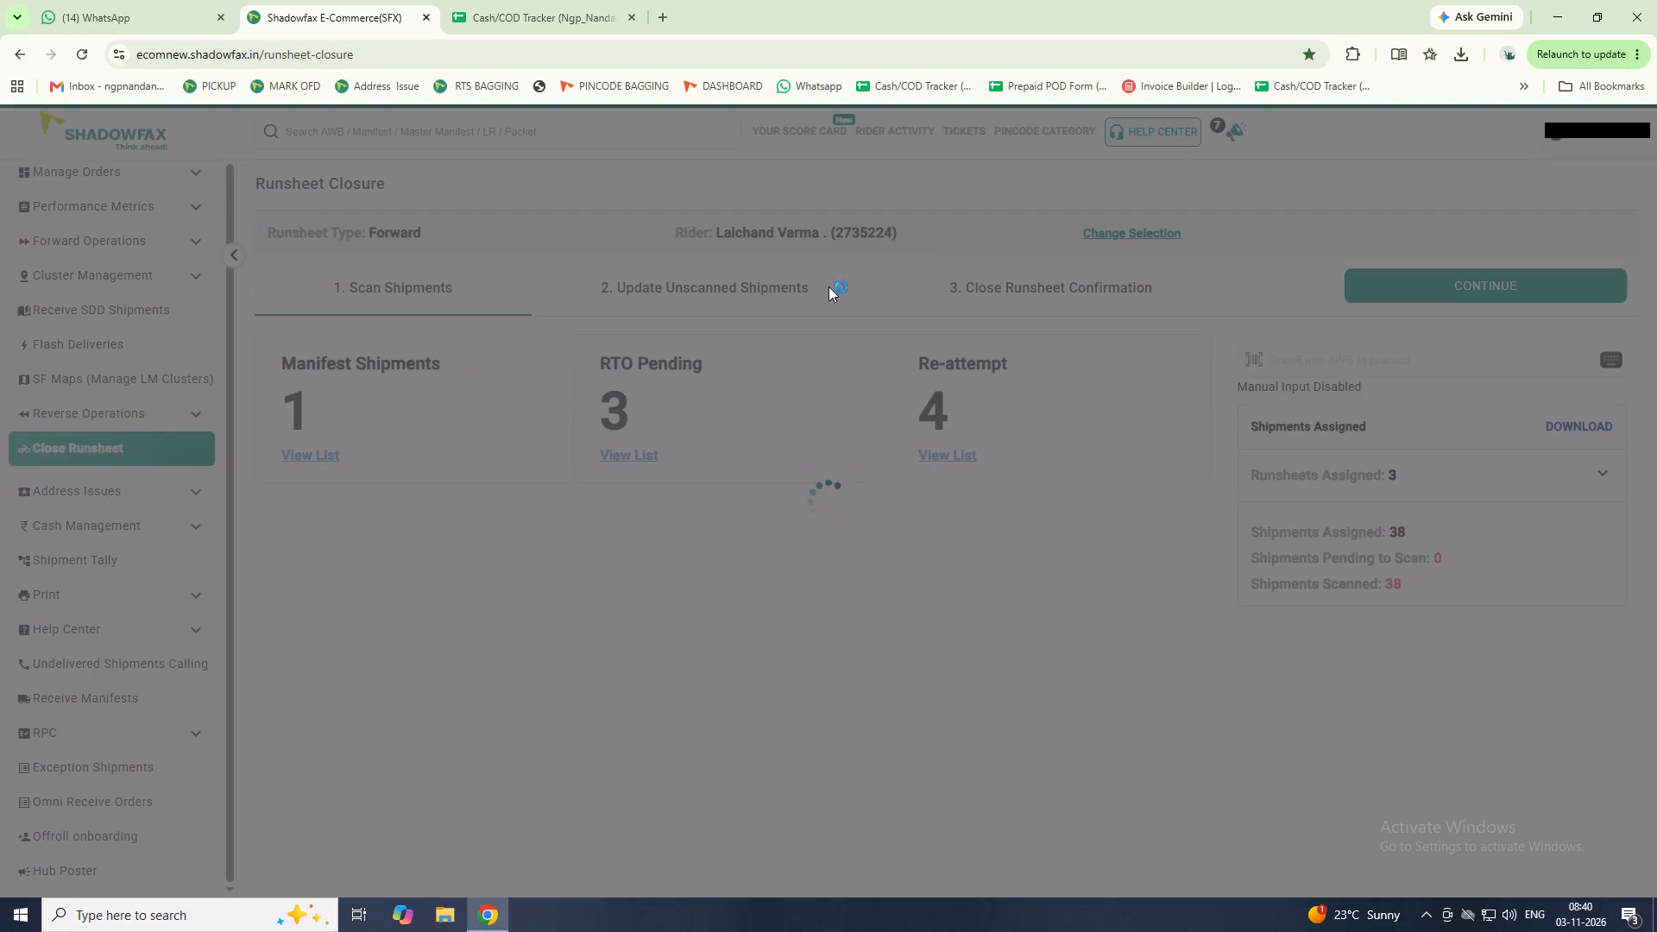
left_click(1439, 284)
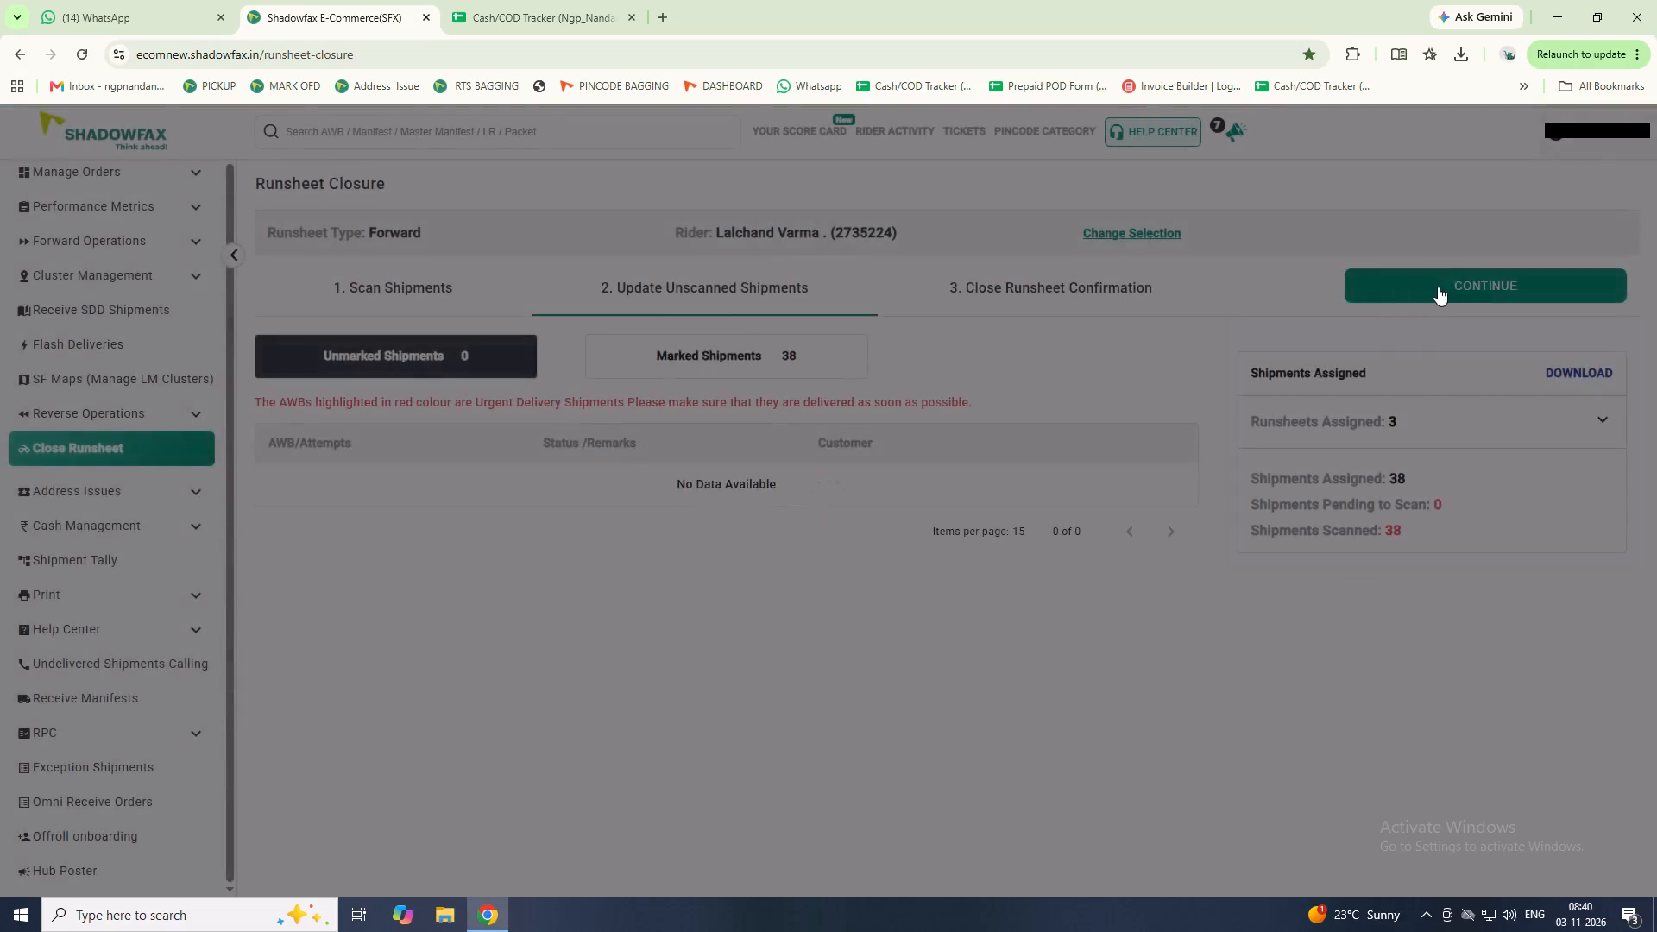
left_click(1439, 287)
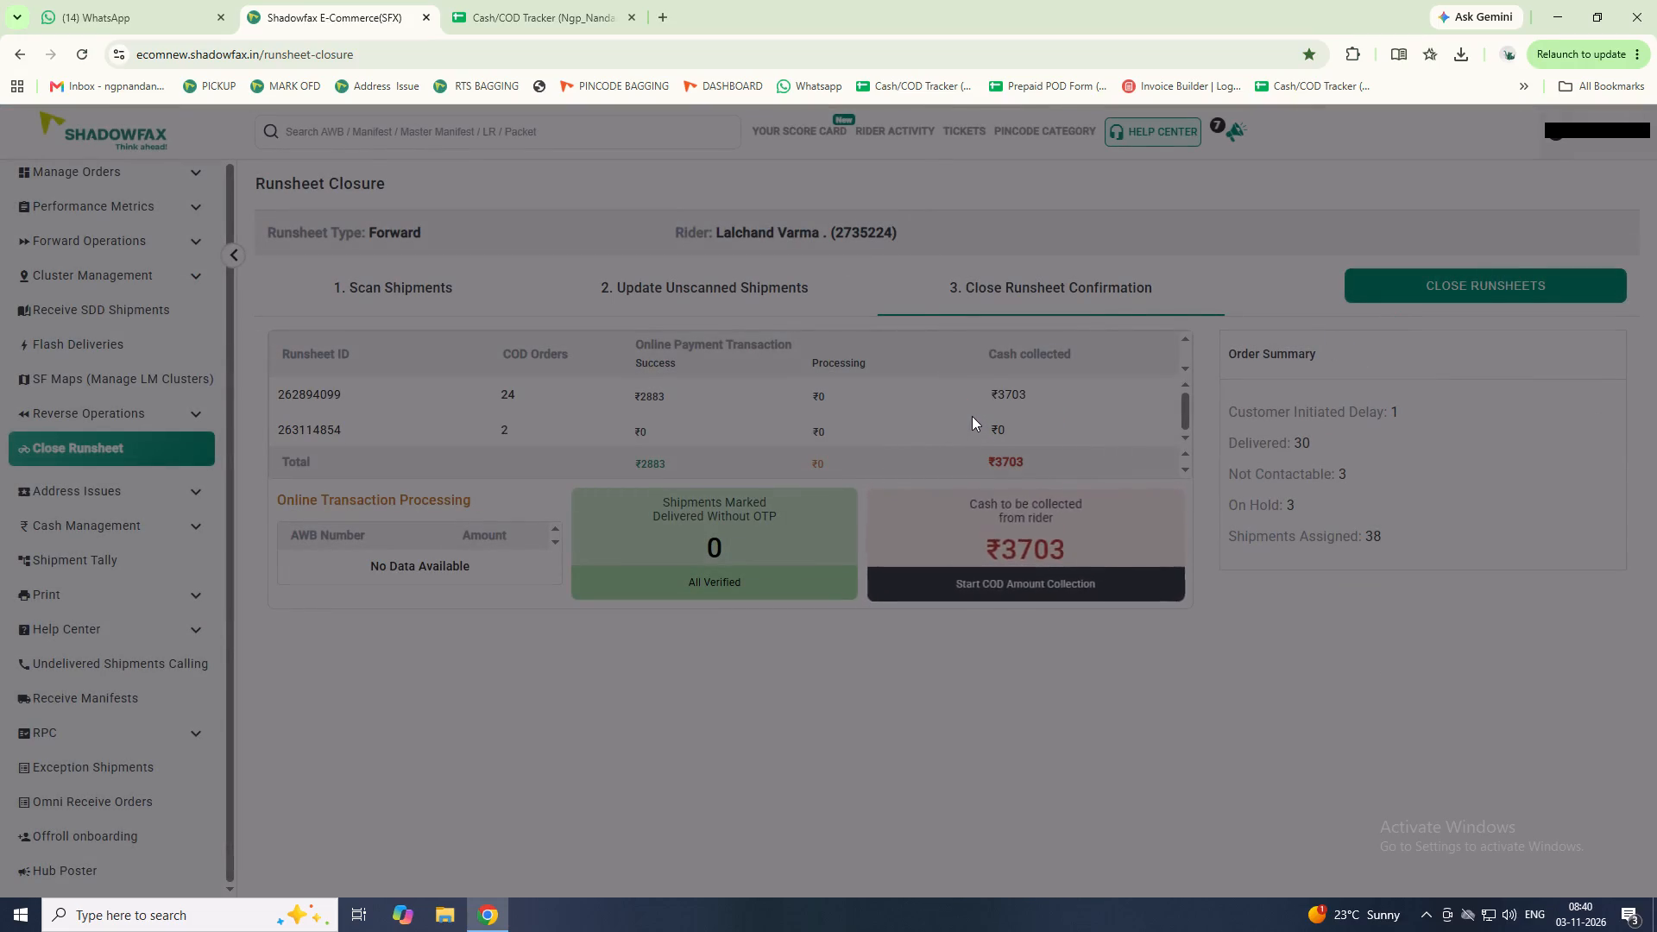
In the Cash/COD Tracker, fill rider slot 26 with the name lalchand and a Demo amount of 3703.
left_click(547, 16)
left_click(456, 529)
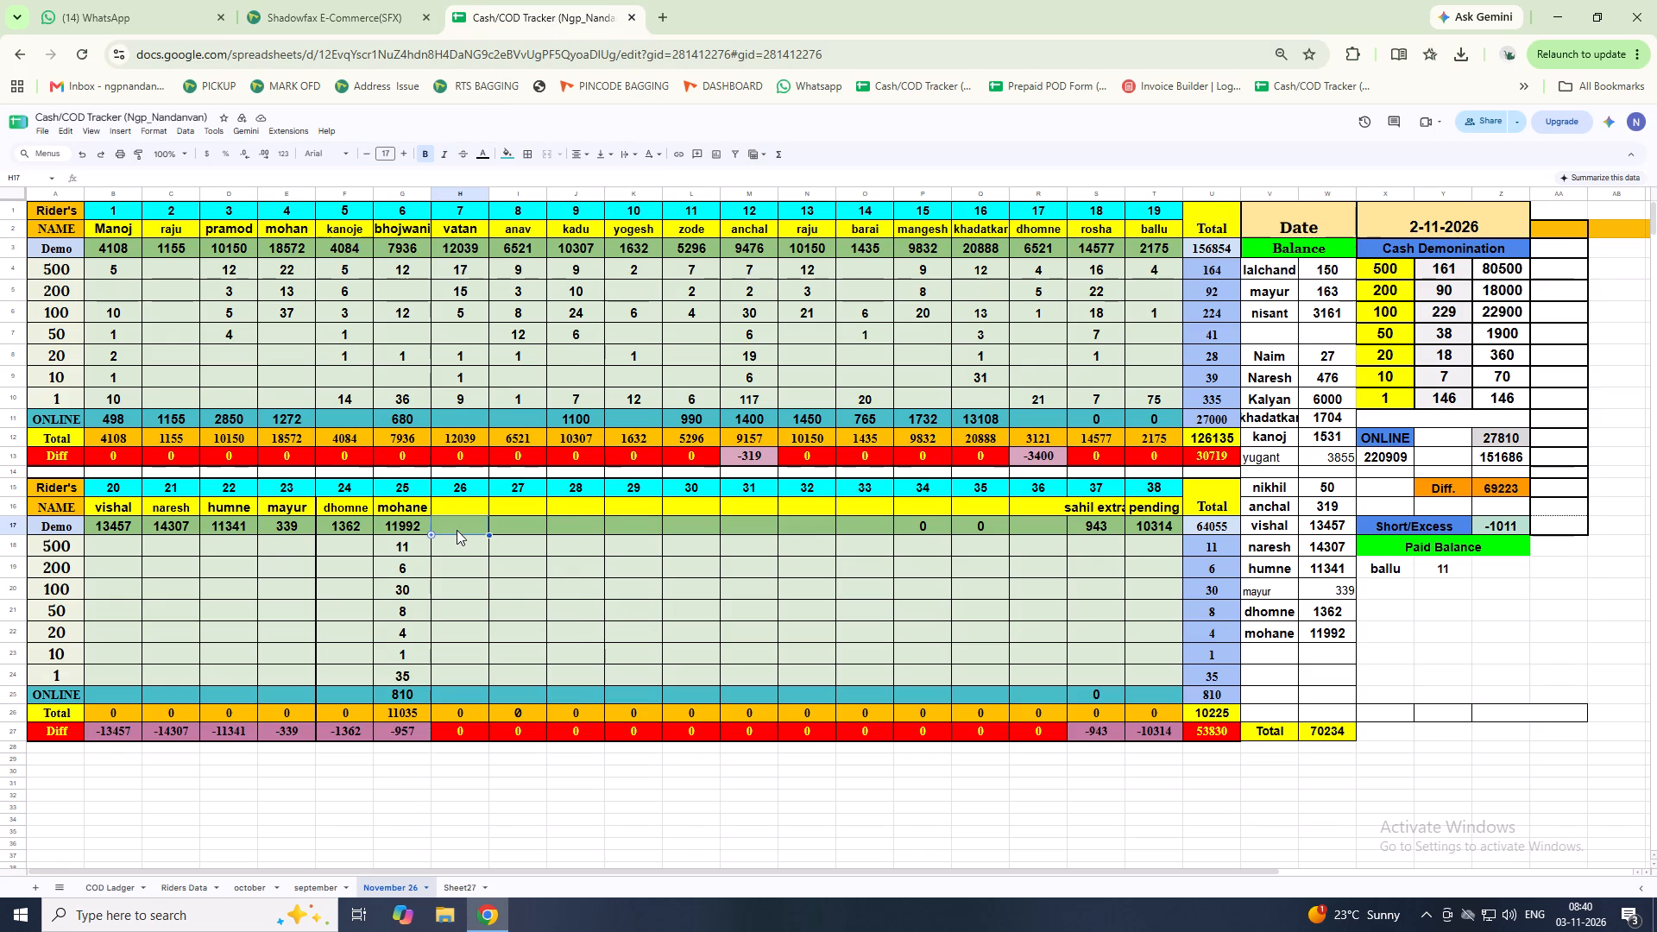
type("3703")
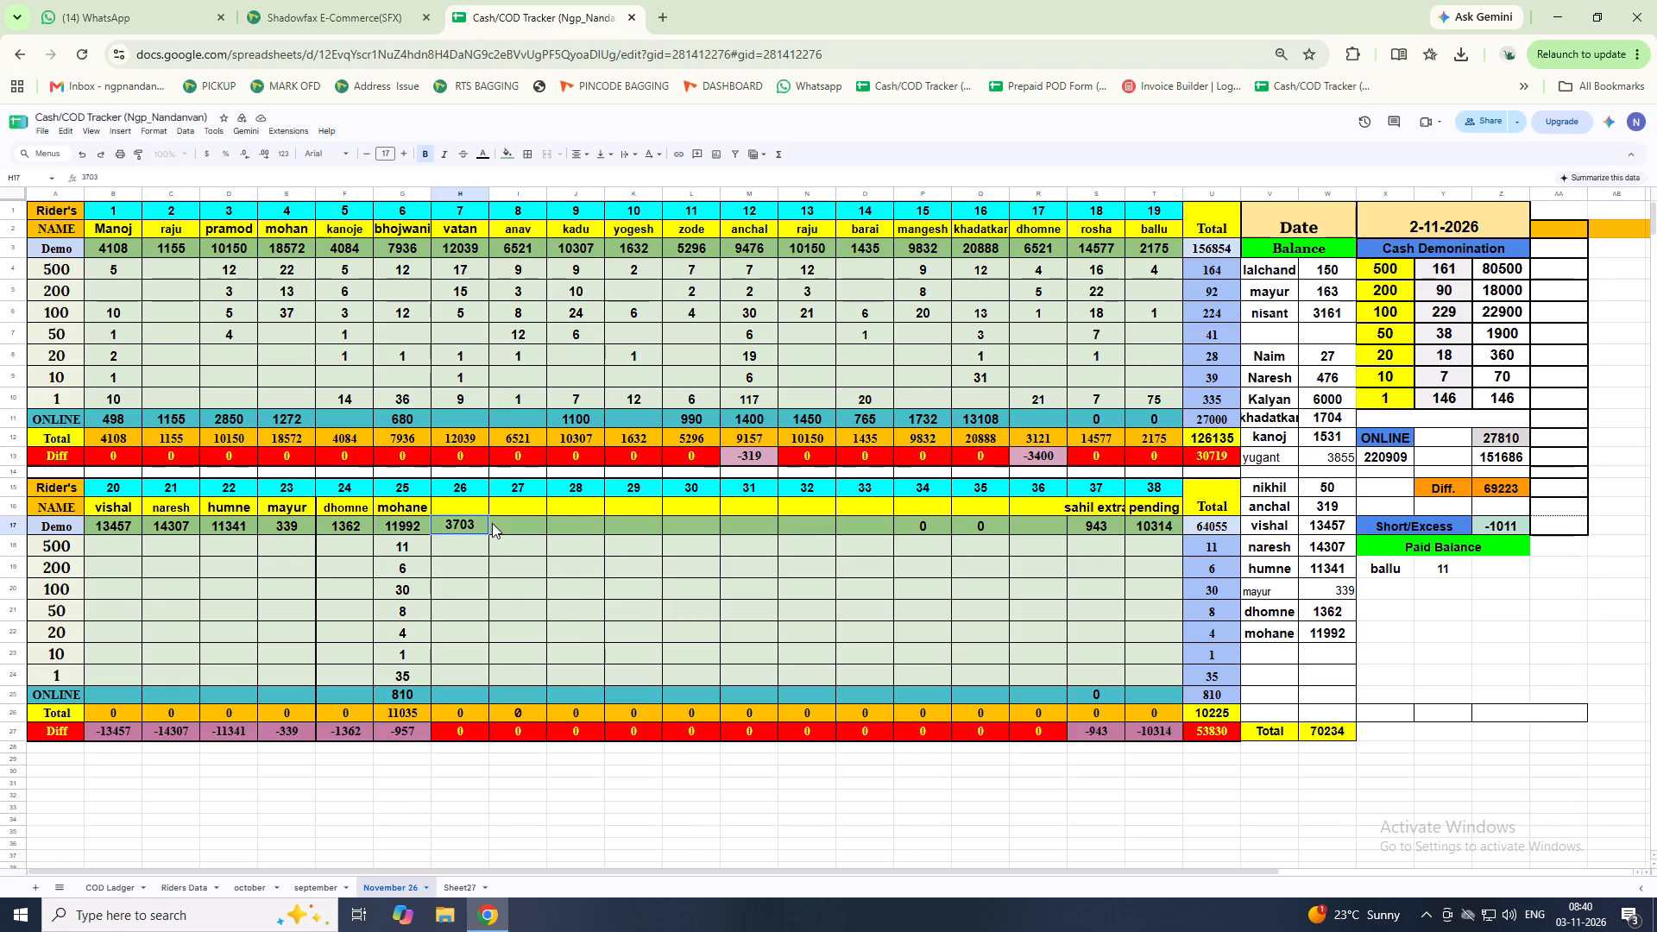
left_click(490, 543)
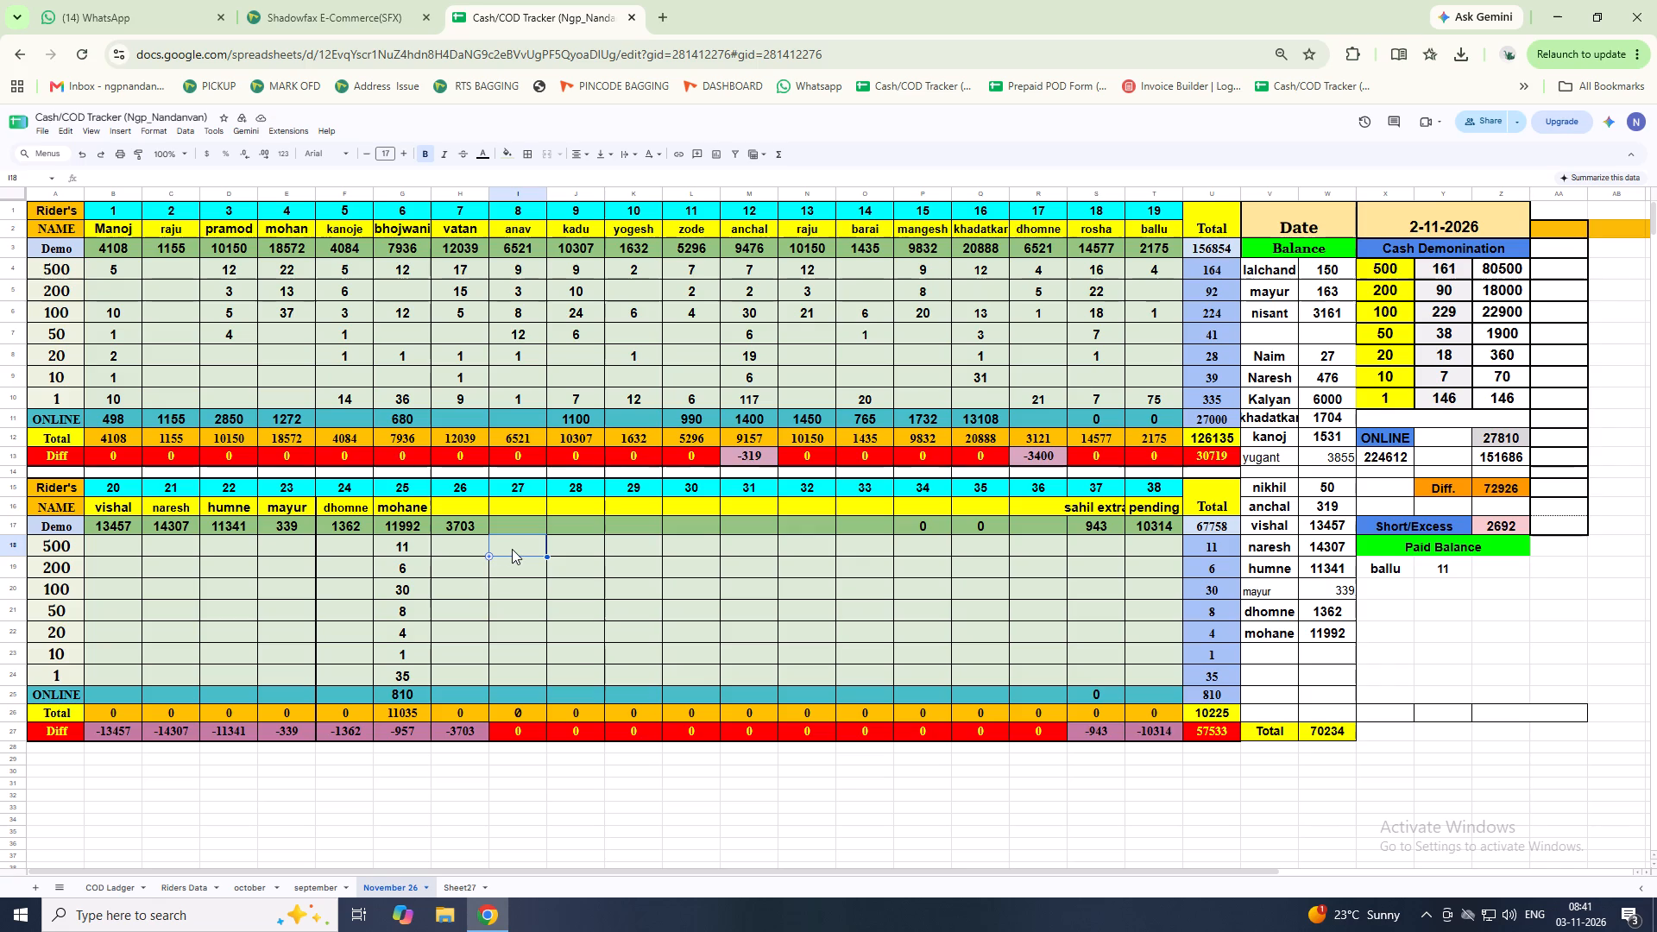
left_click(477, 508)
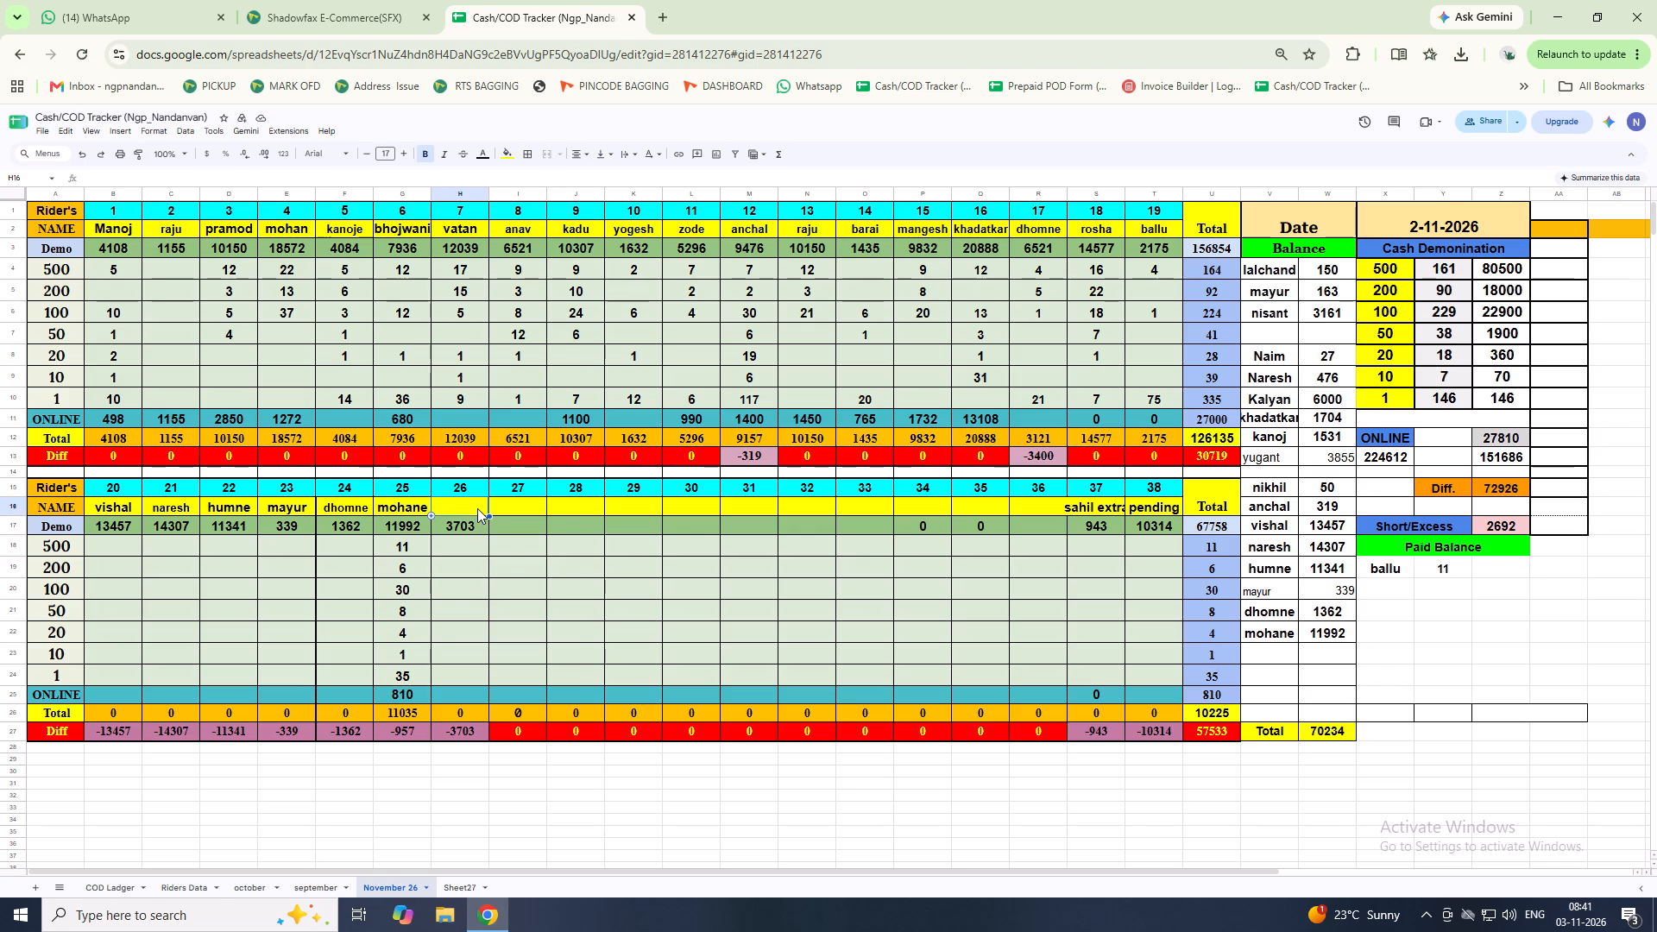
type("lal")
type("chand")
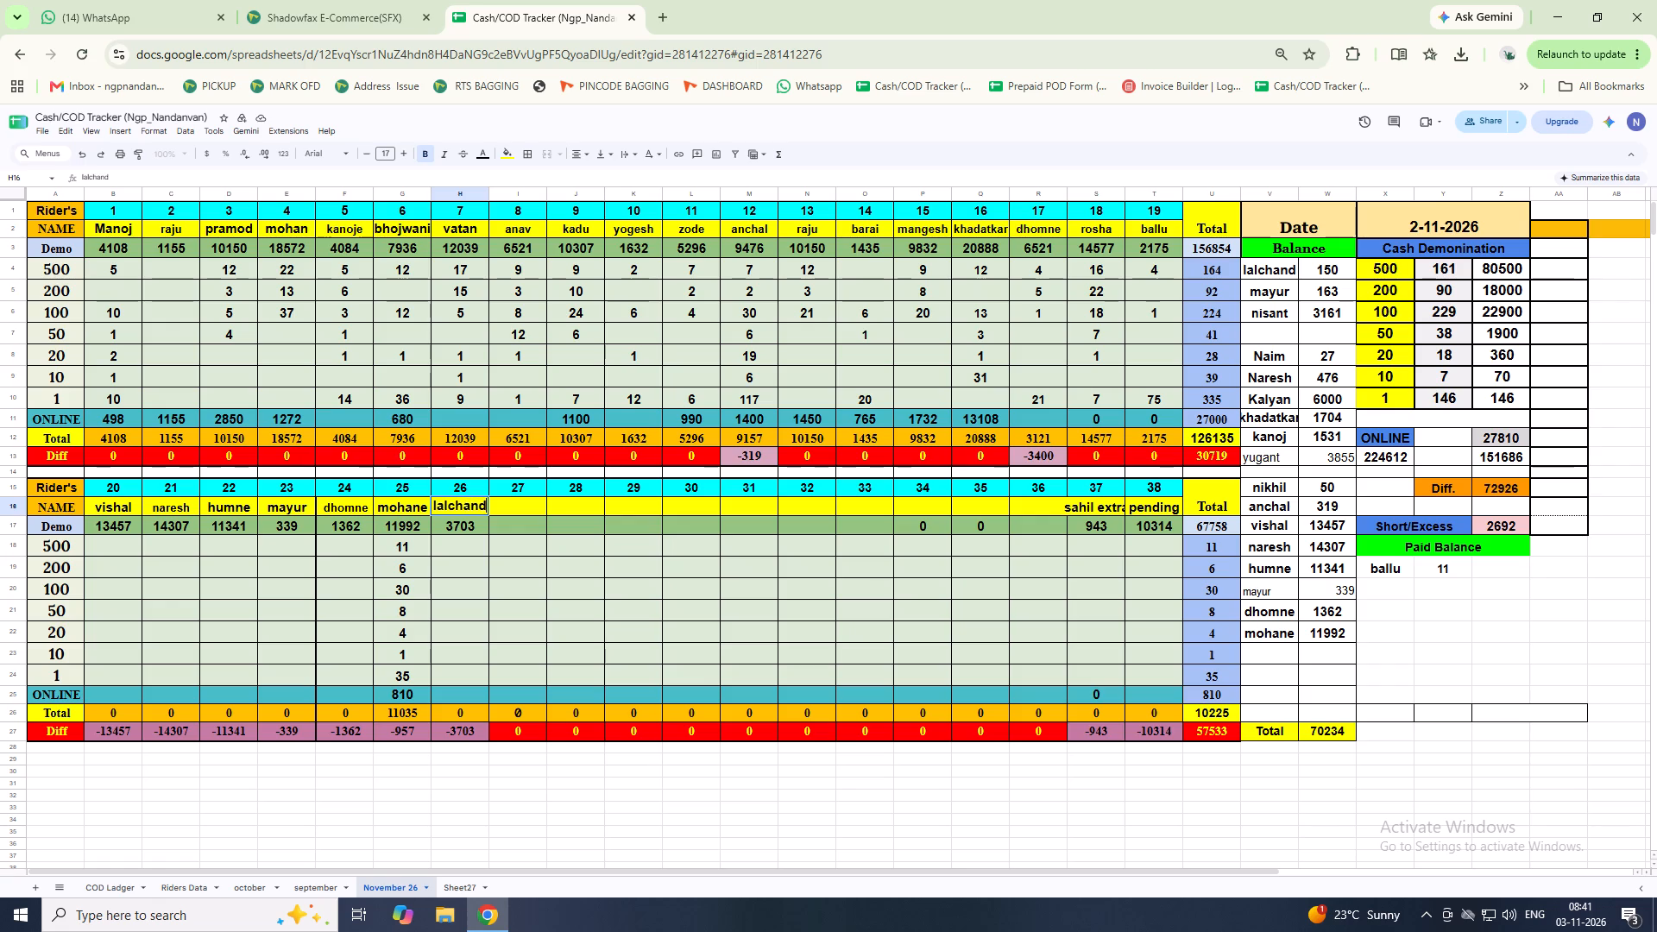
key("Down")
Enter lalchand's note counts: 4 for 500, 11 for 200, 1 for 20 and 2 for 10.
key("Down")
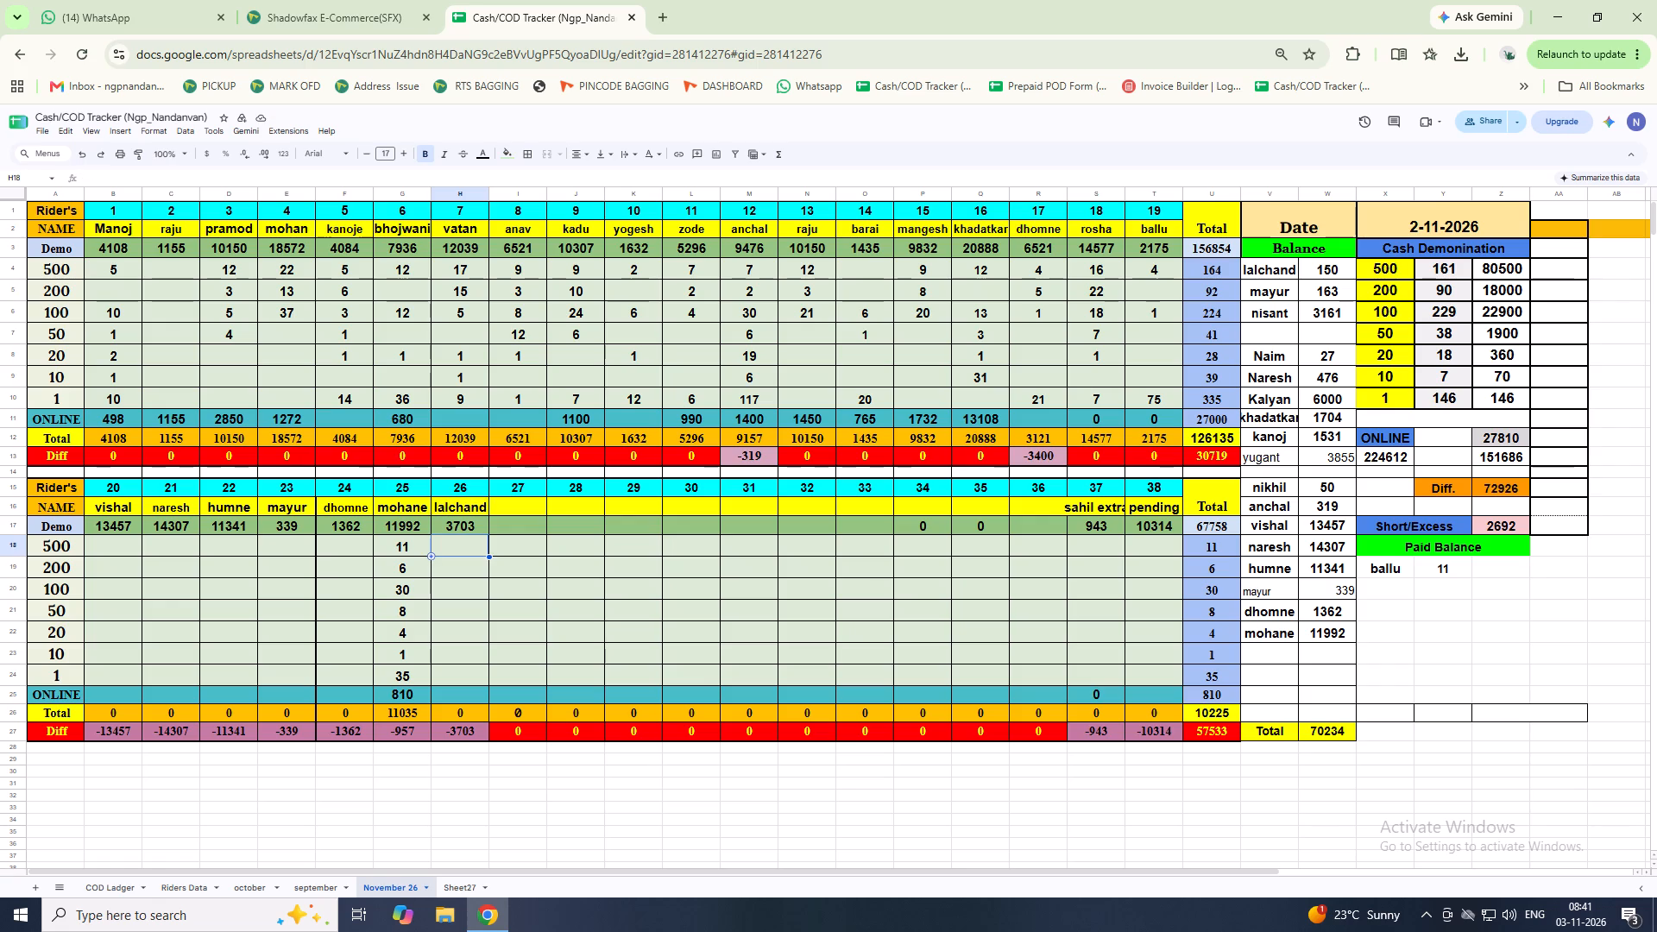
key("4")
key("Down")
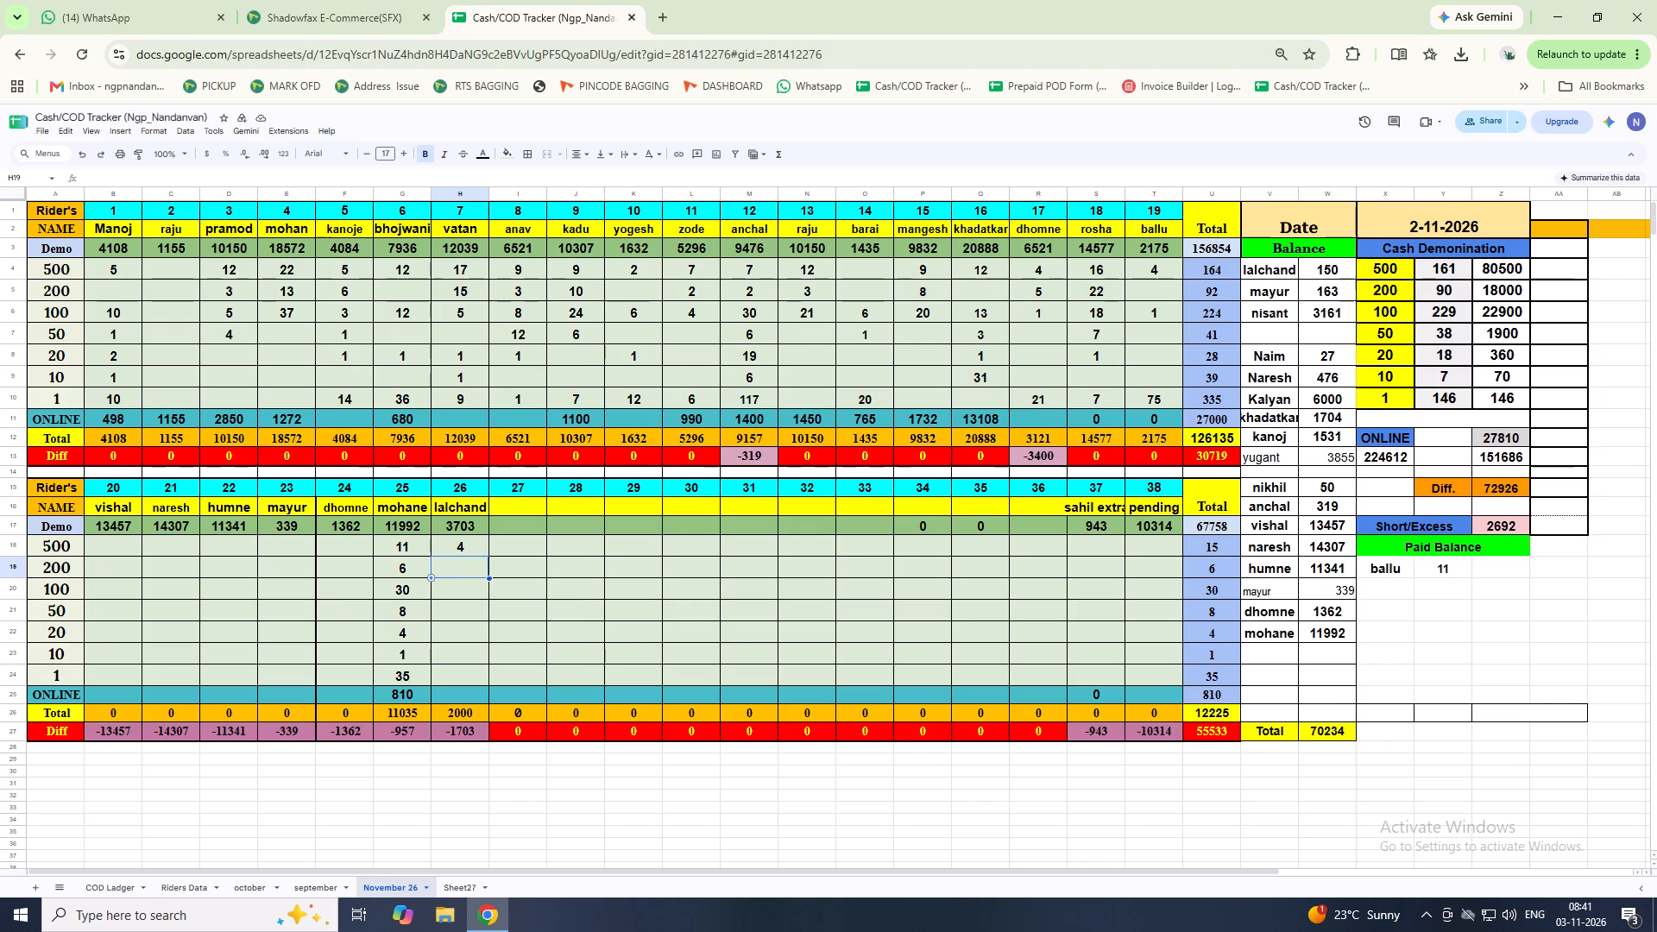
type("11")
key("Down")
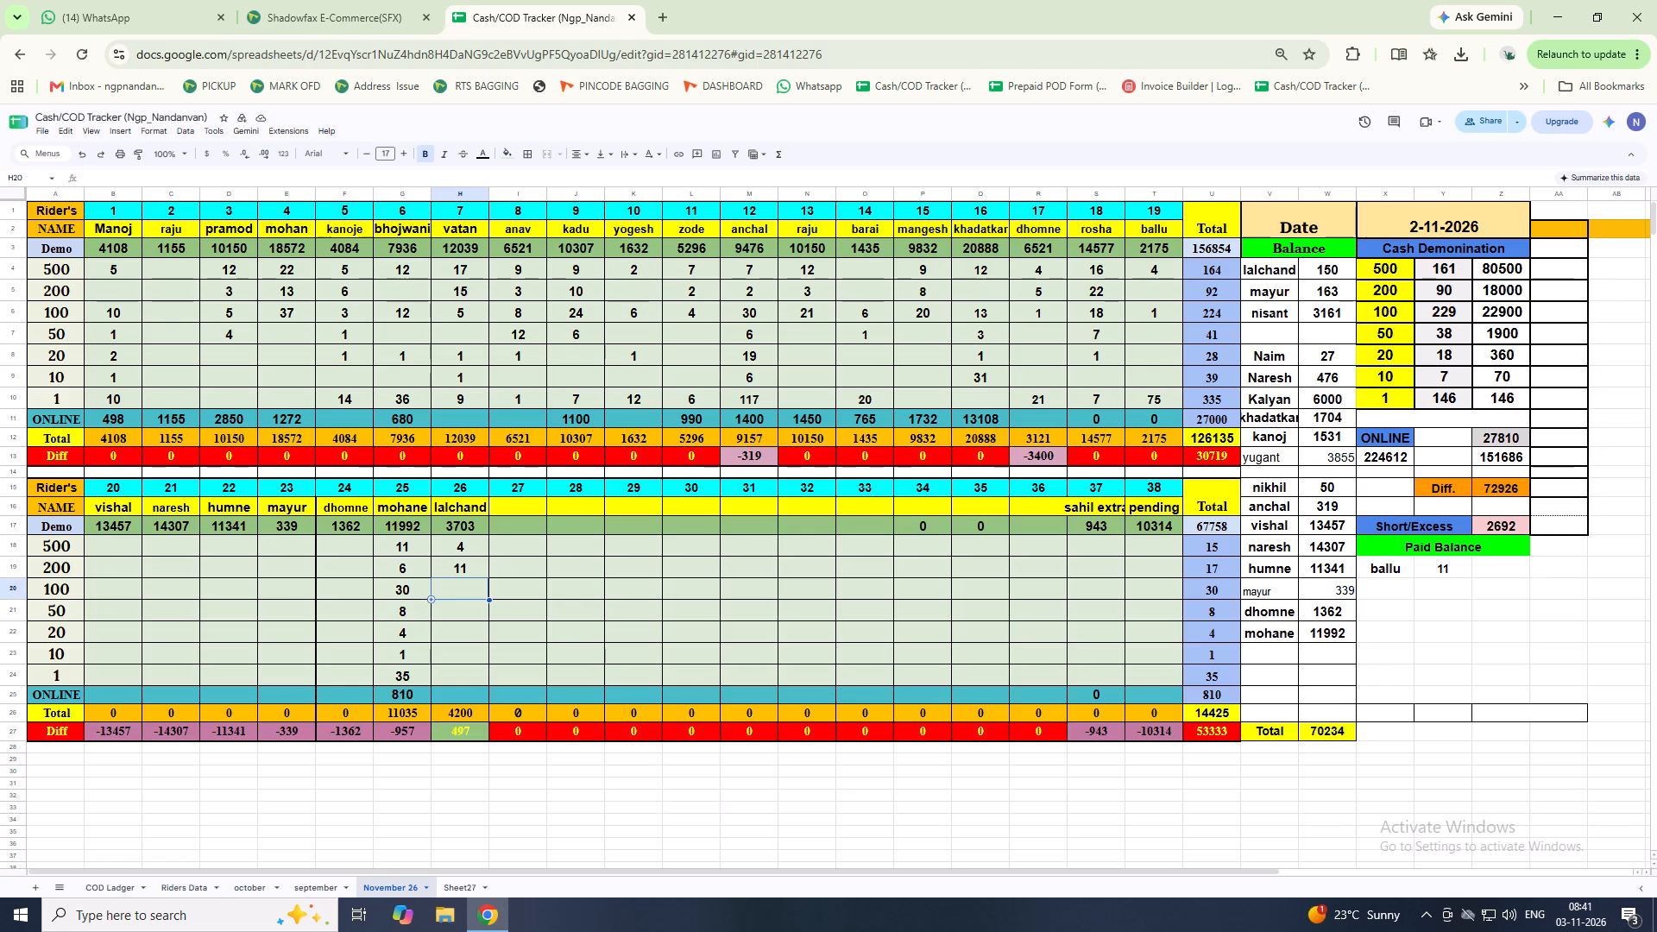
key("Down")
key("Down")
key("Down")
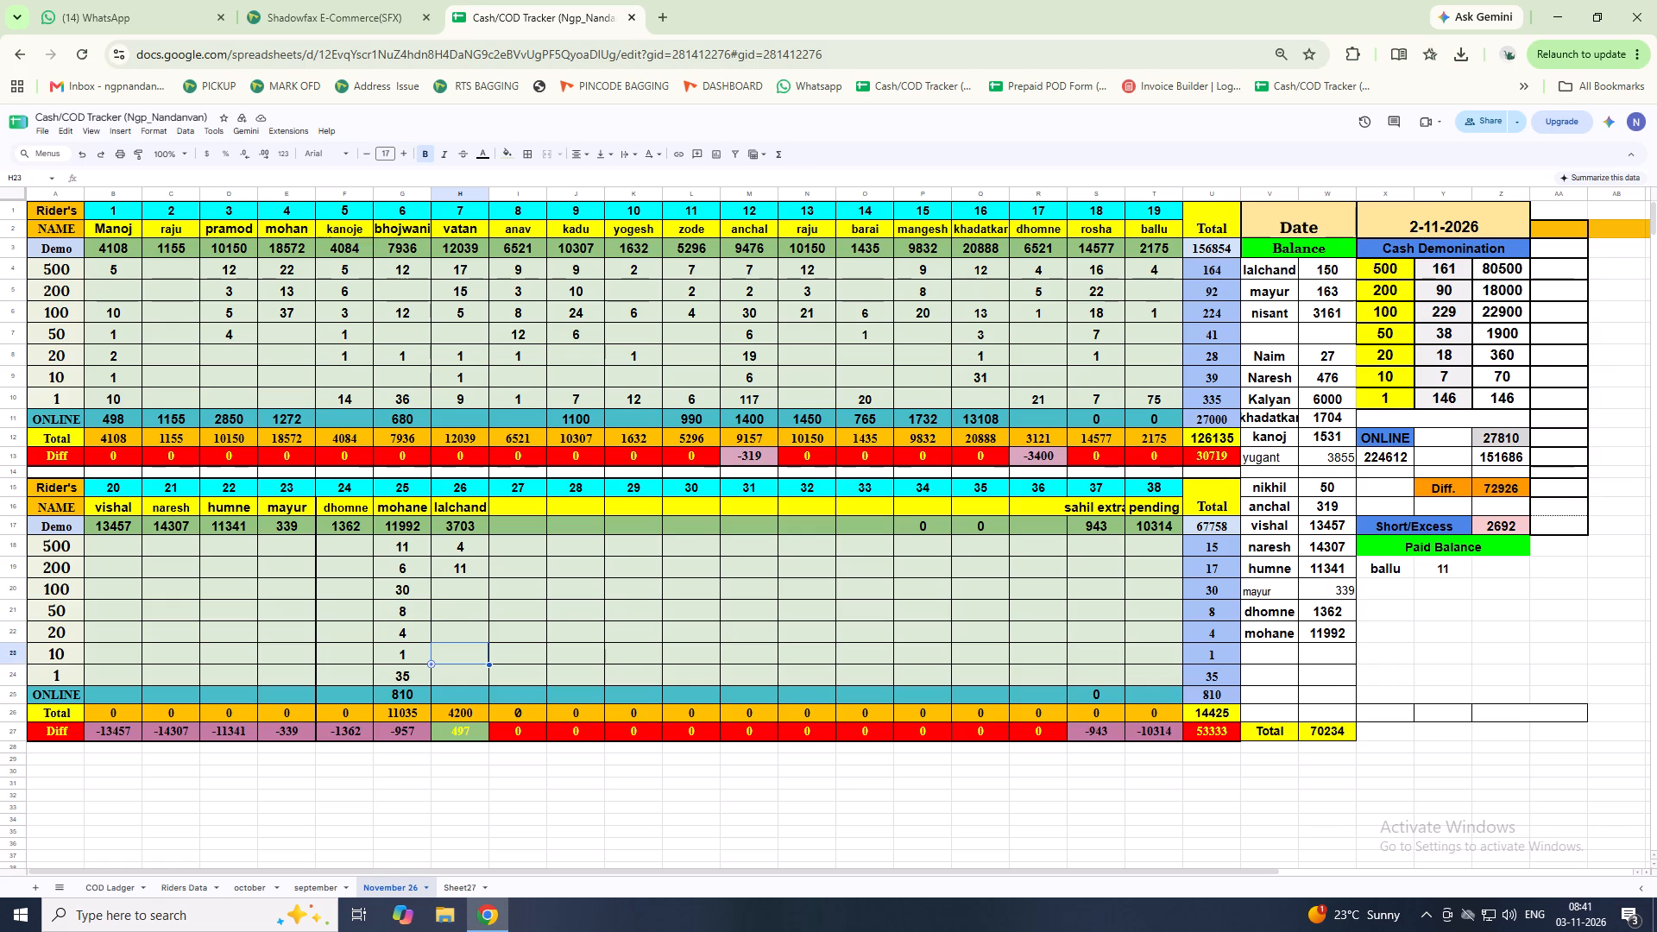
key("Up")
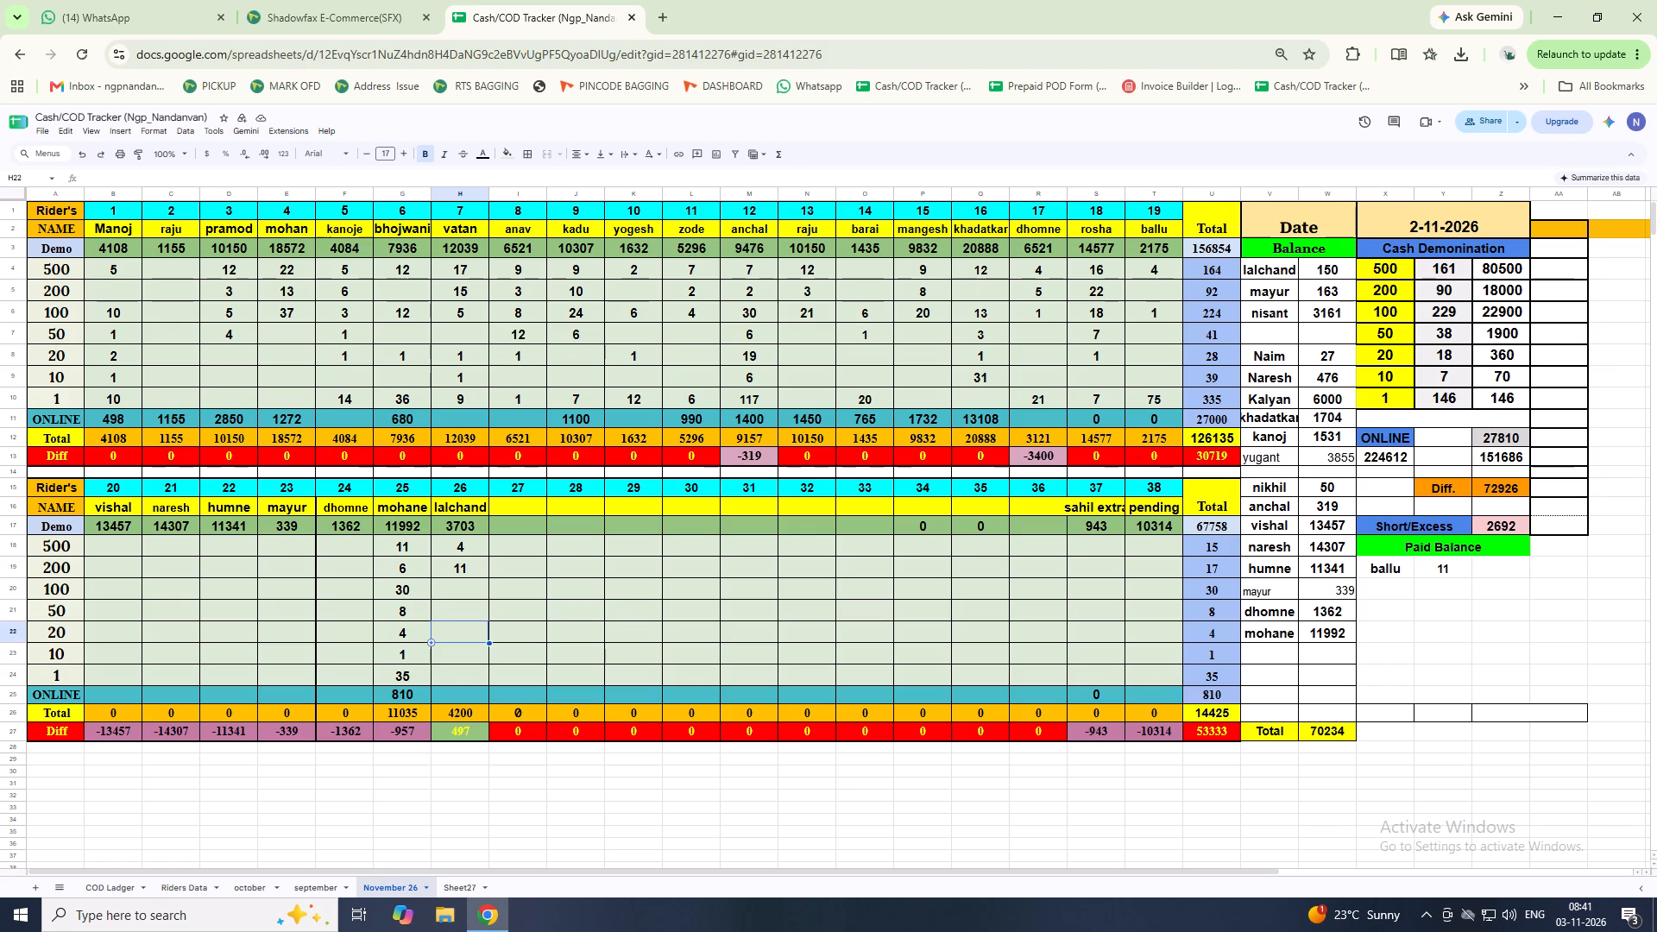
key("1")
key("Down")
key("2")
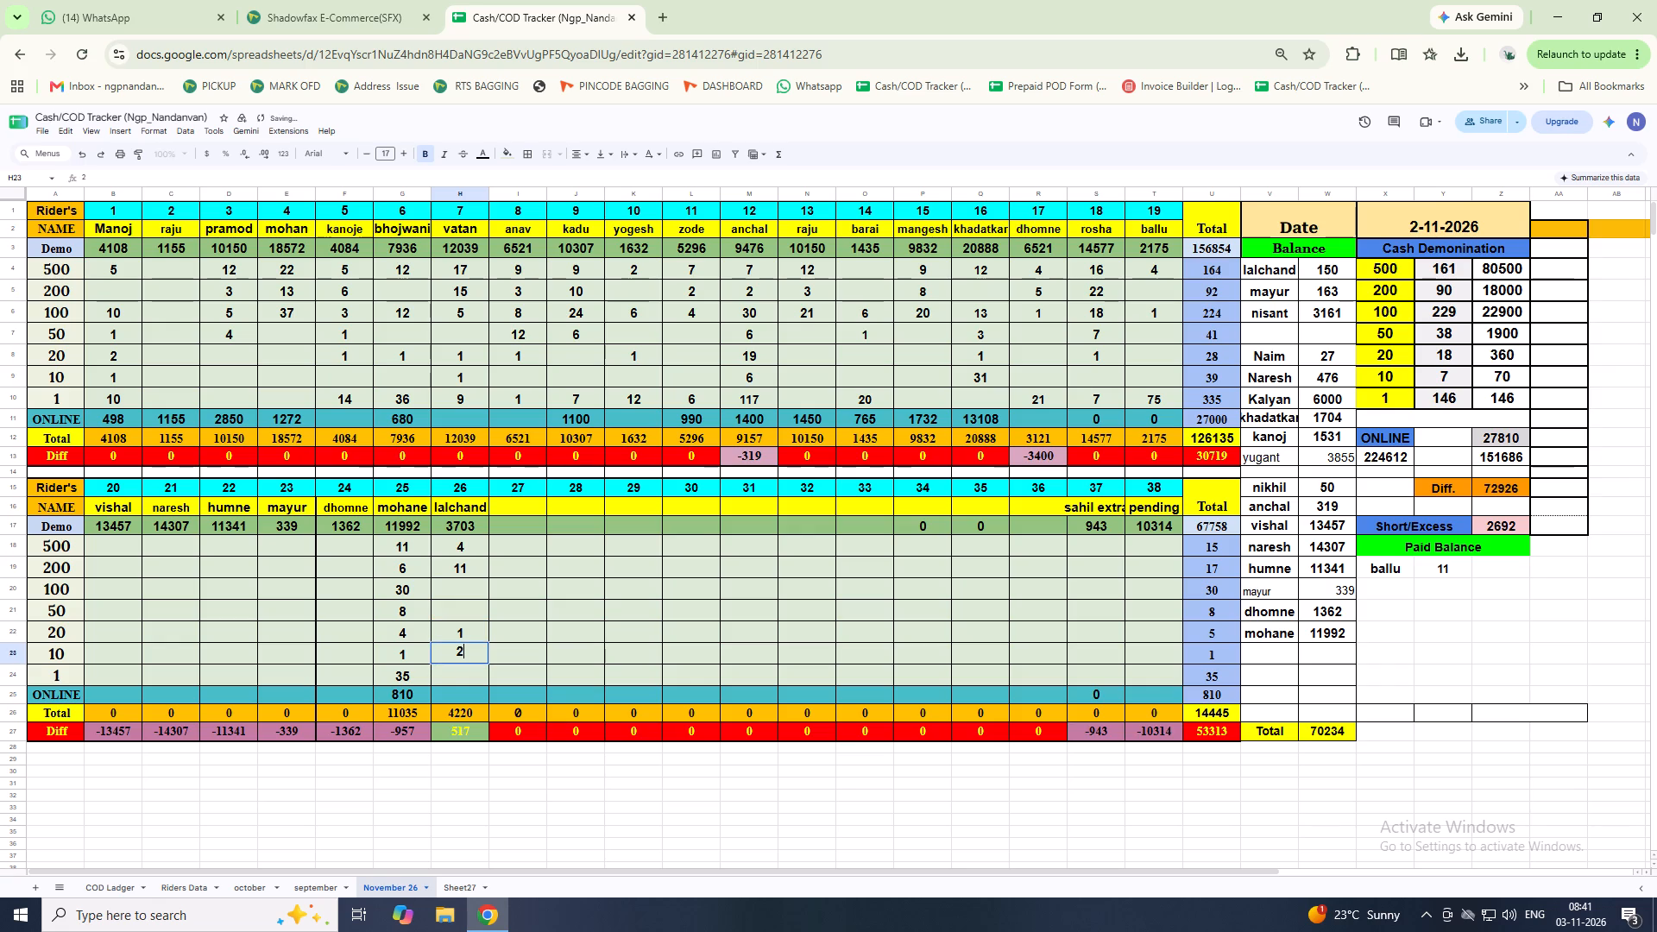
key("Down")
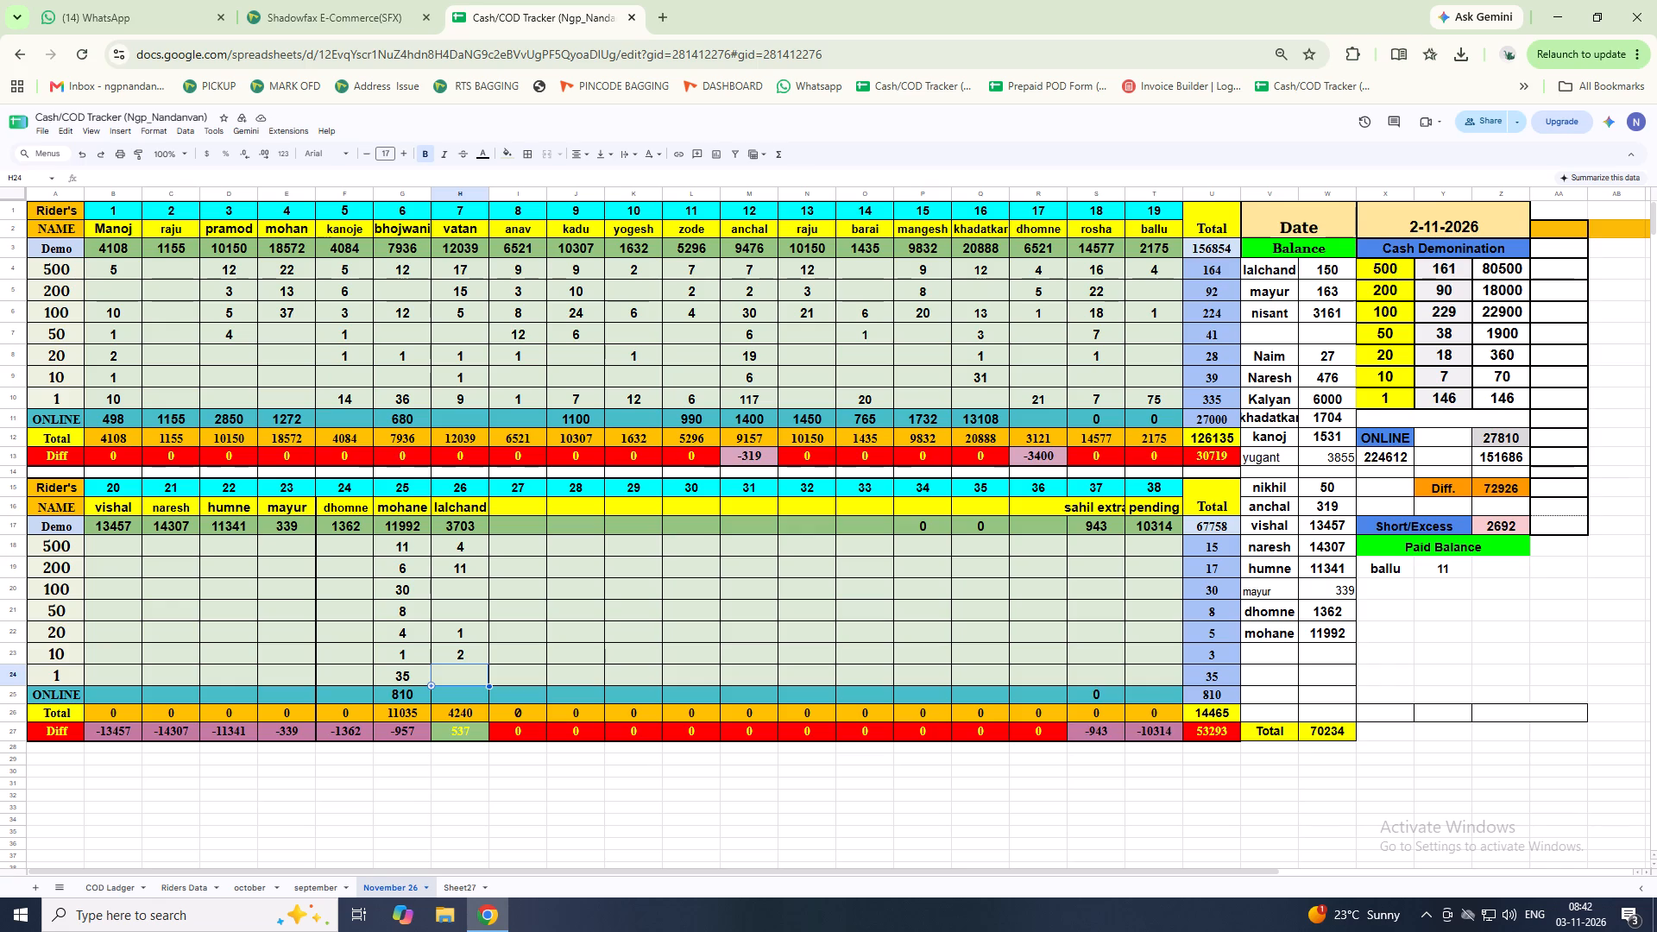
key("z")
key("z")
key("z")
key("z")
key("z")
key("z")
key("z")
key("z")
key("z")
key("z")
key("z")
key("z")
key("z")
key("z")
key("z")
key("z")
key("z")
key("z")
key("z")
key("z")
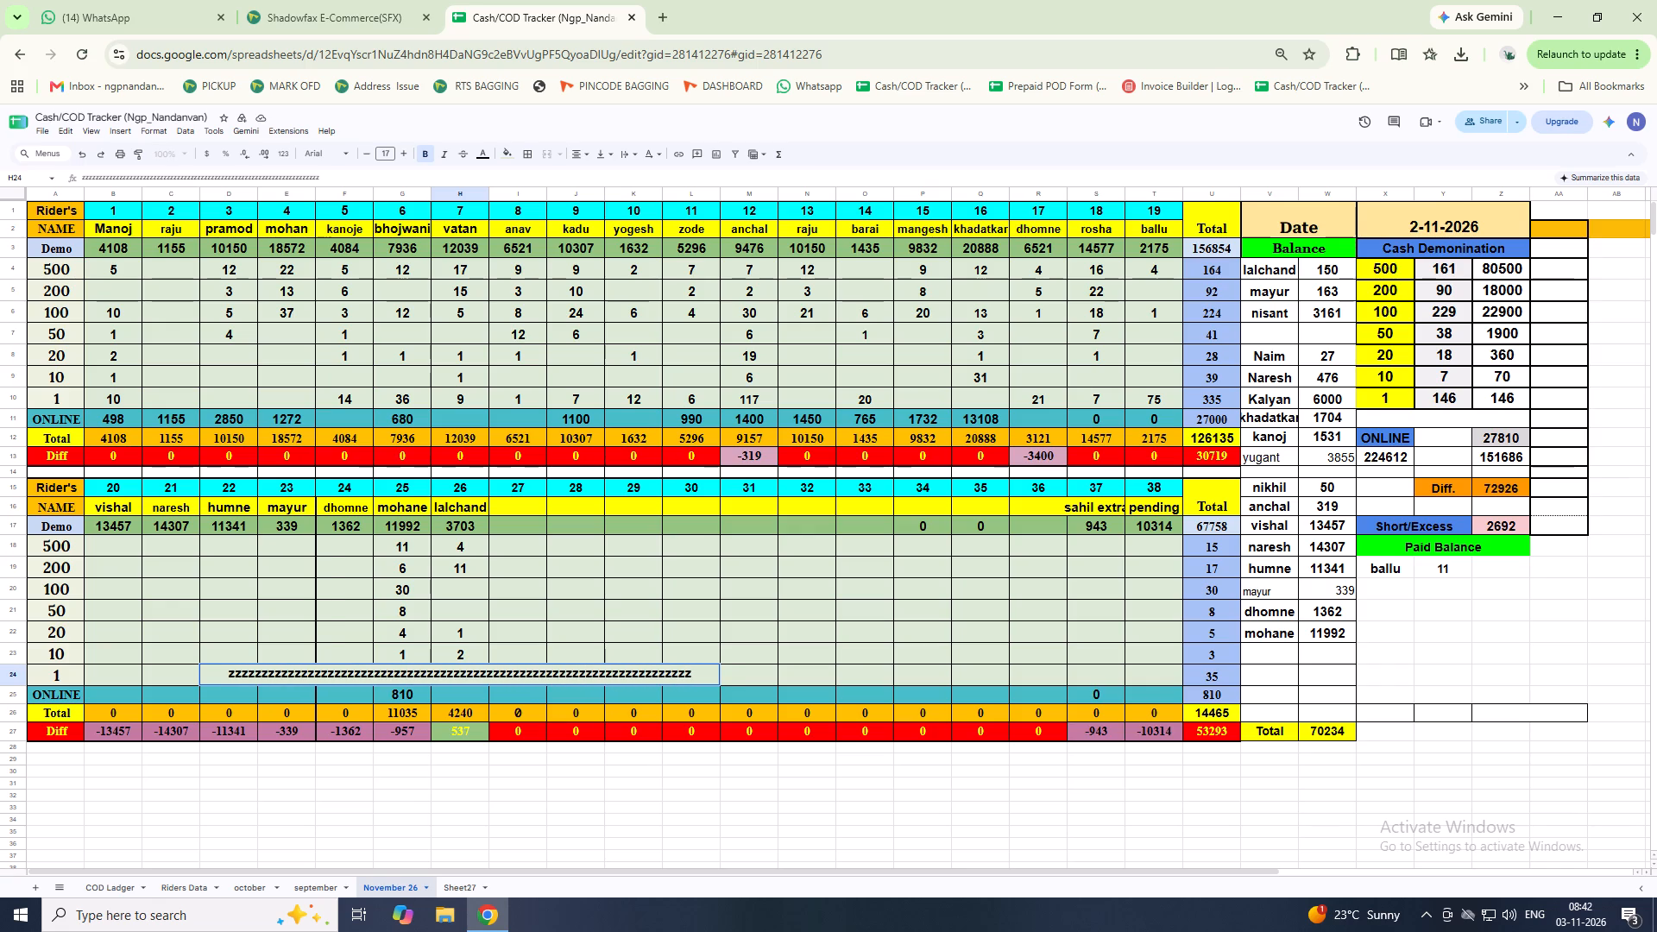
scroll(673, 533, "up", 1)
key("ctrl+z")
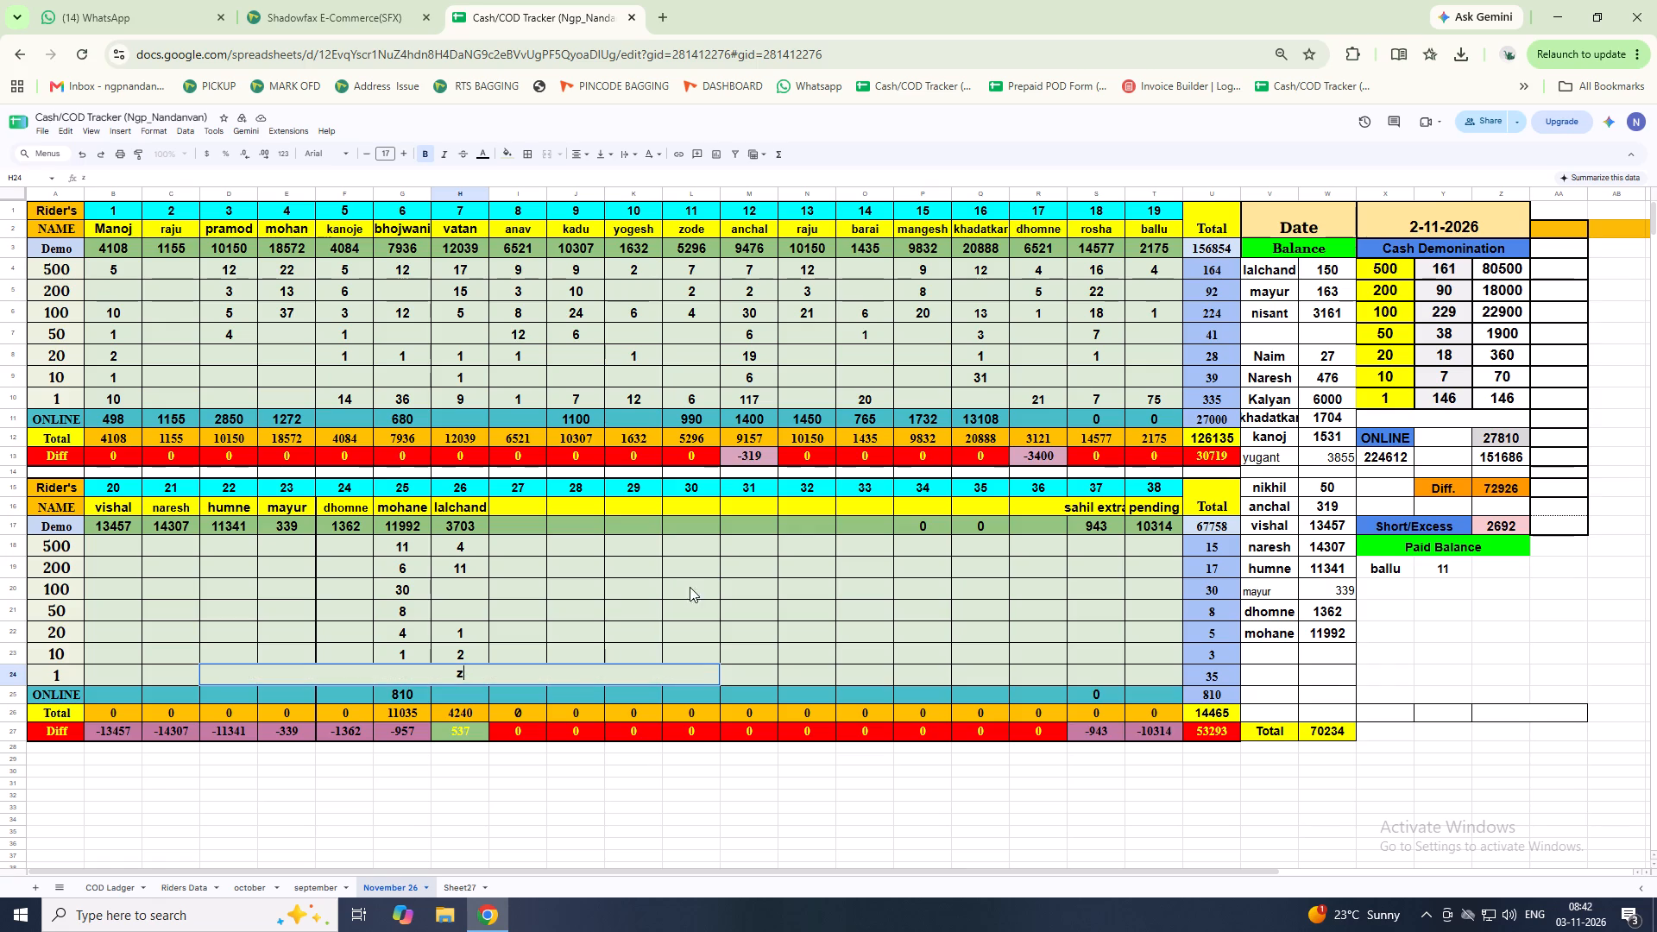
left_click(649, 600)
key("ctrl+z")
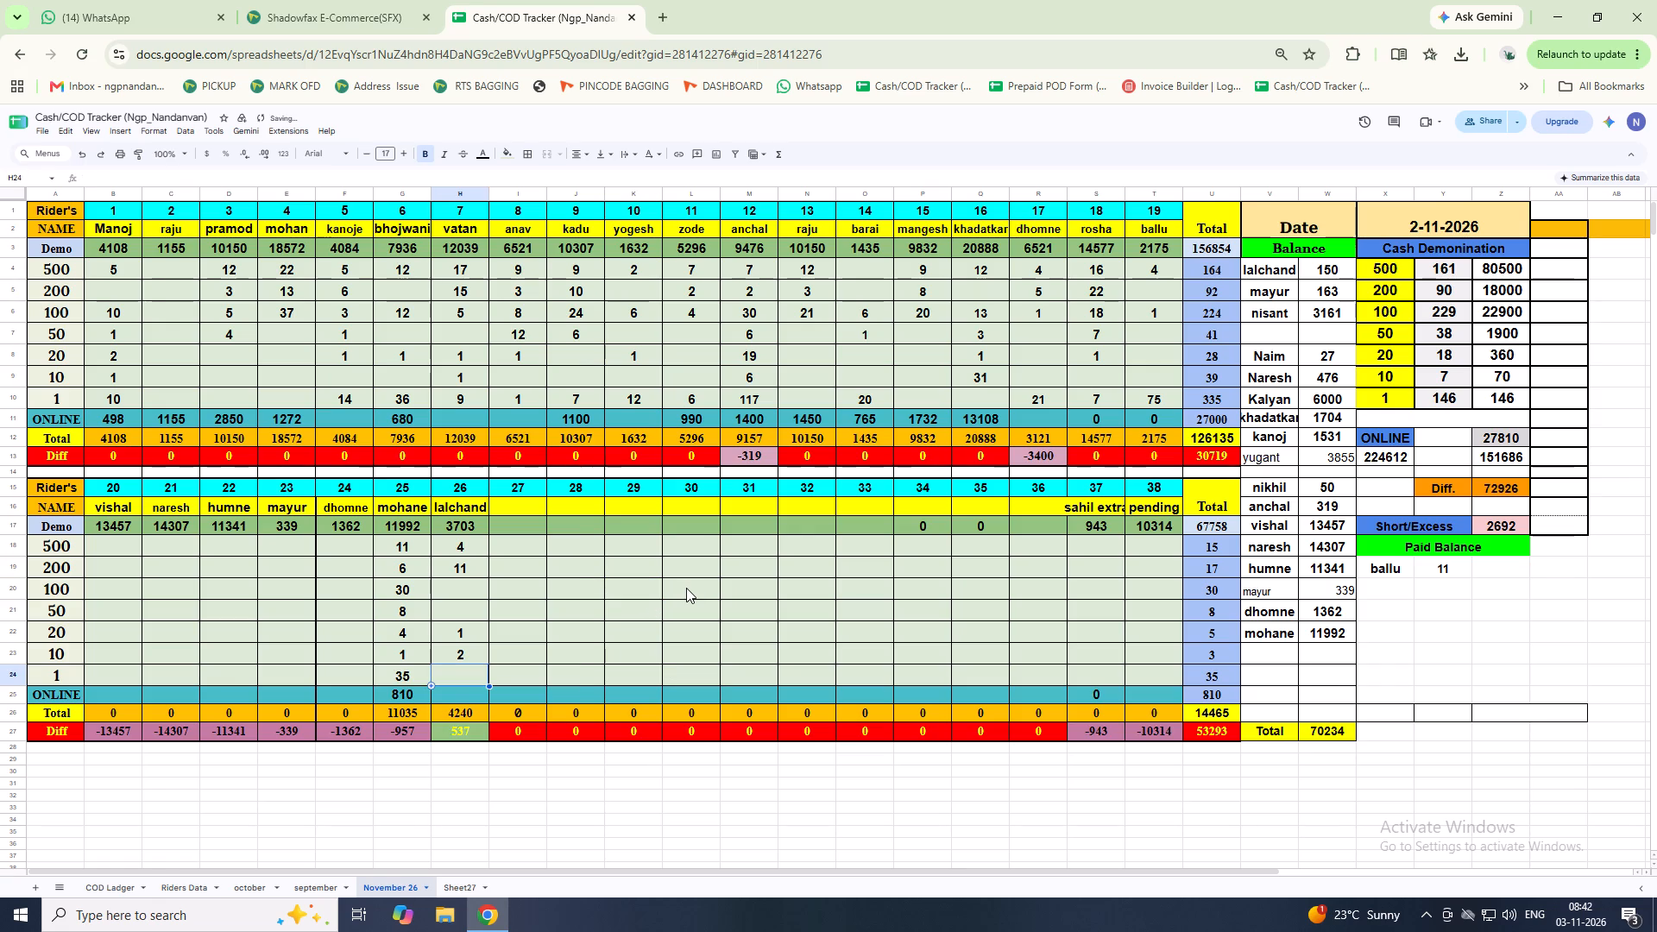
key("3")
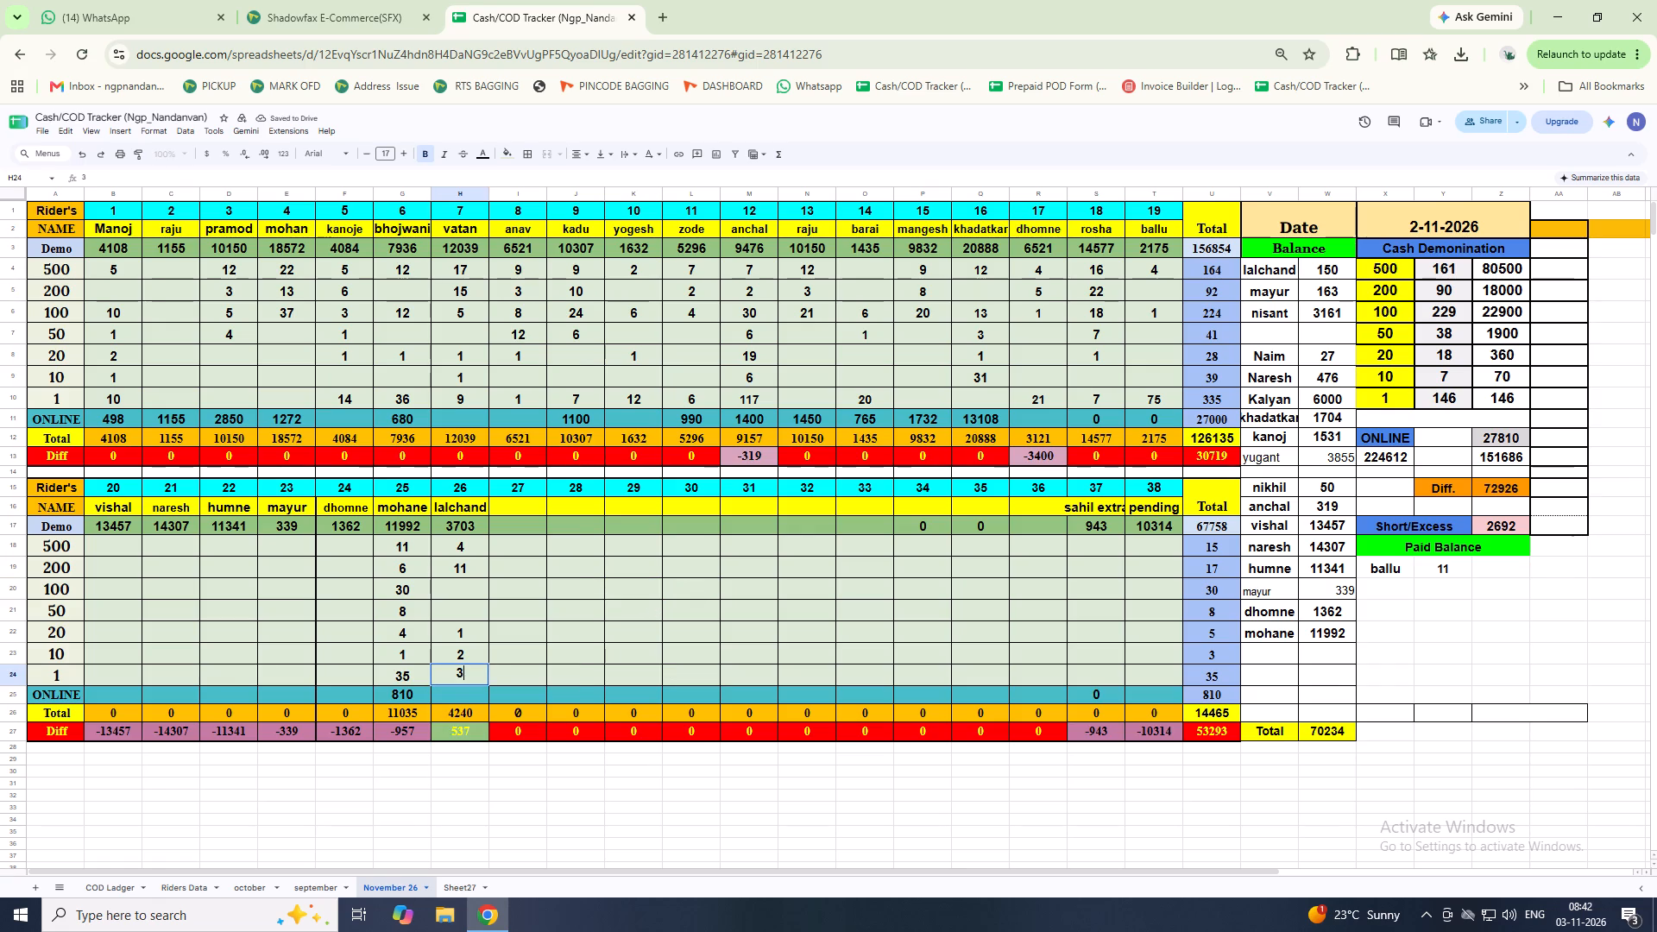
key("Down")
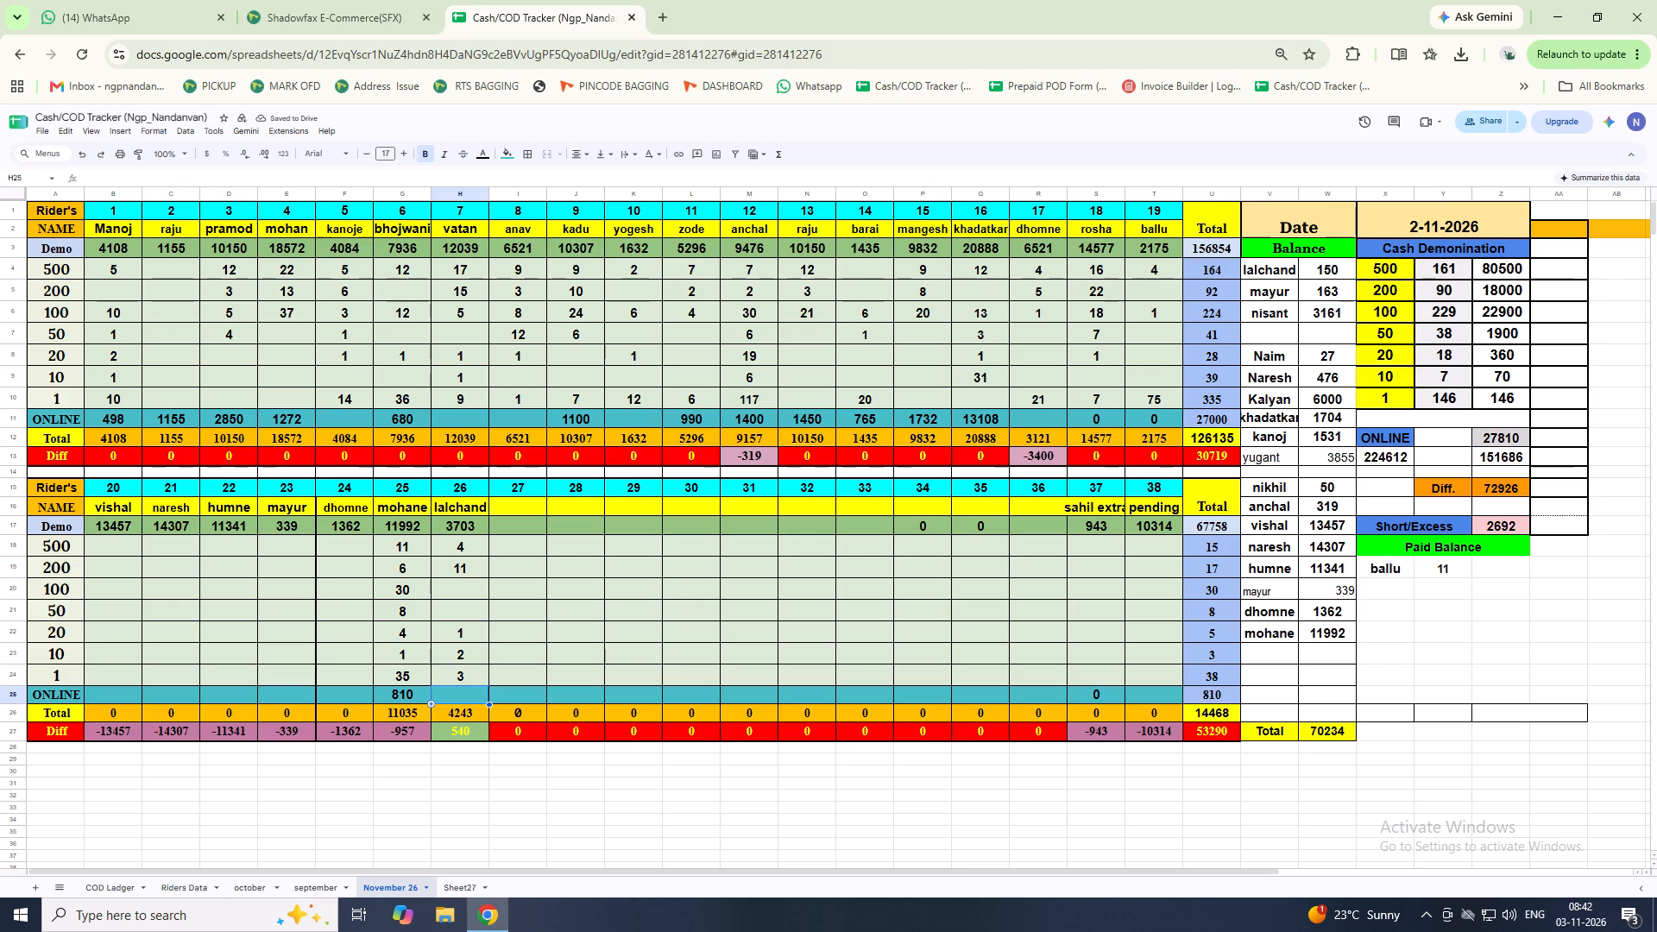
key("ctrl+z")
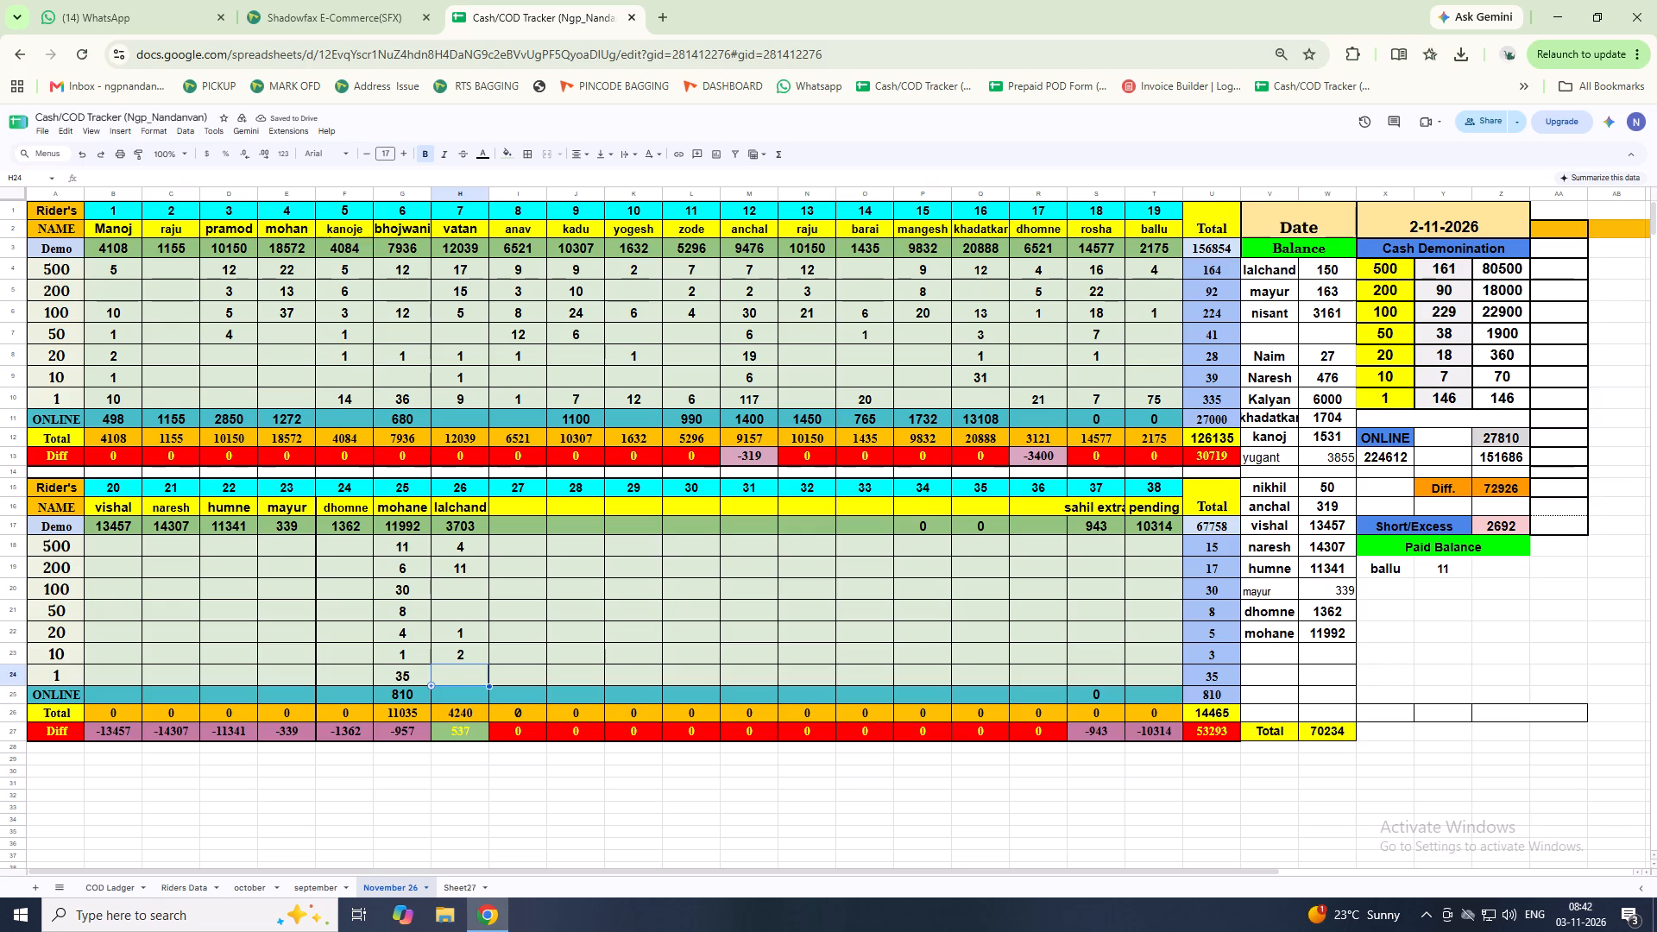
Enter 3 for the 1 denomination in lalchand's column.
key("3")
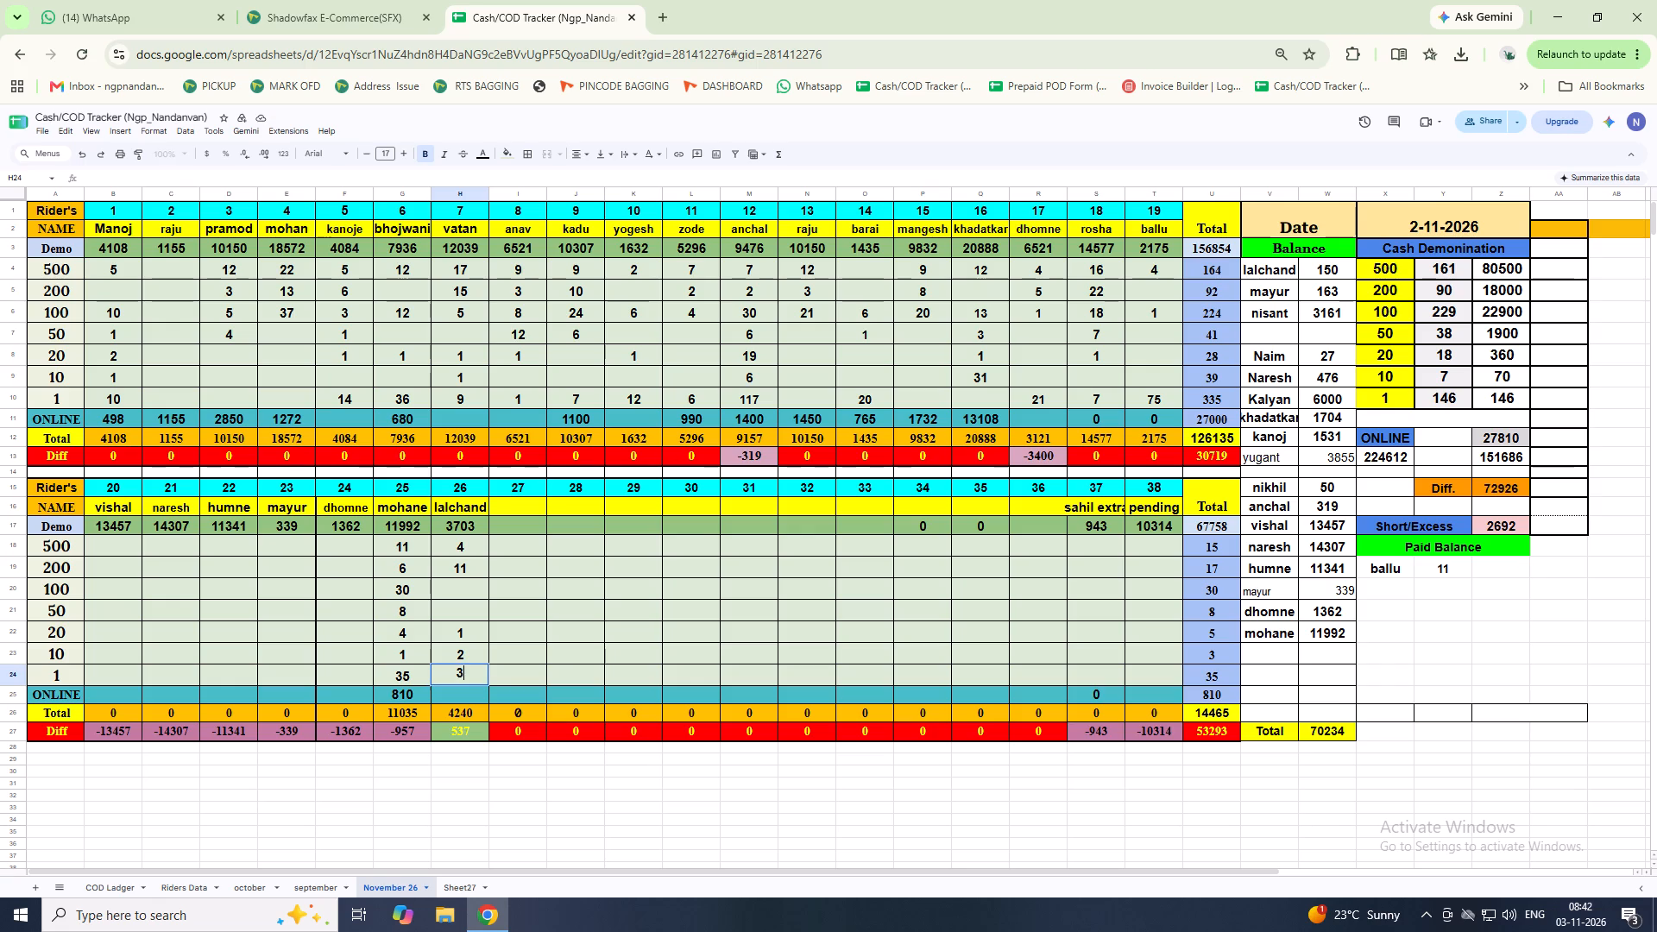
key("Down")
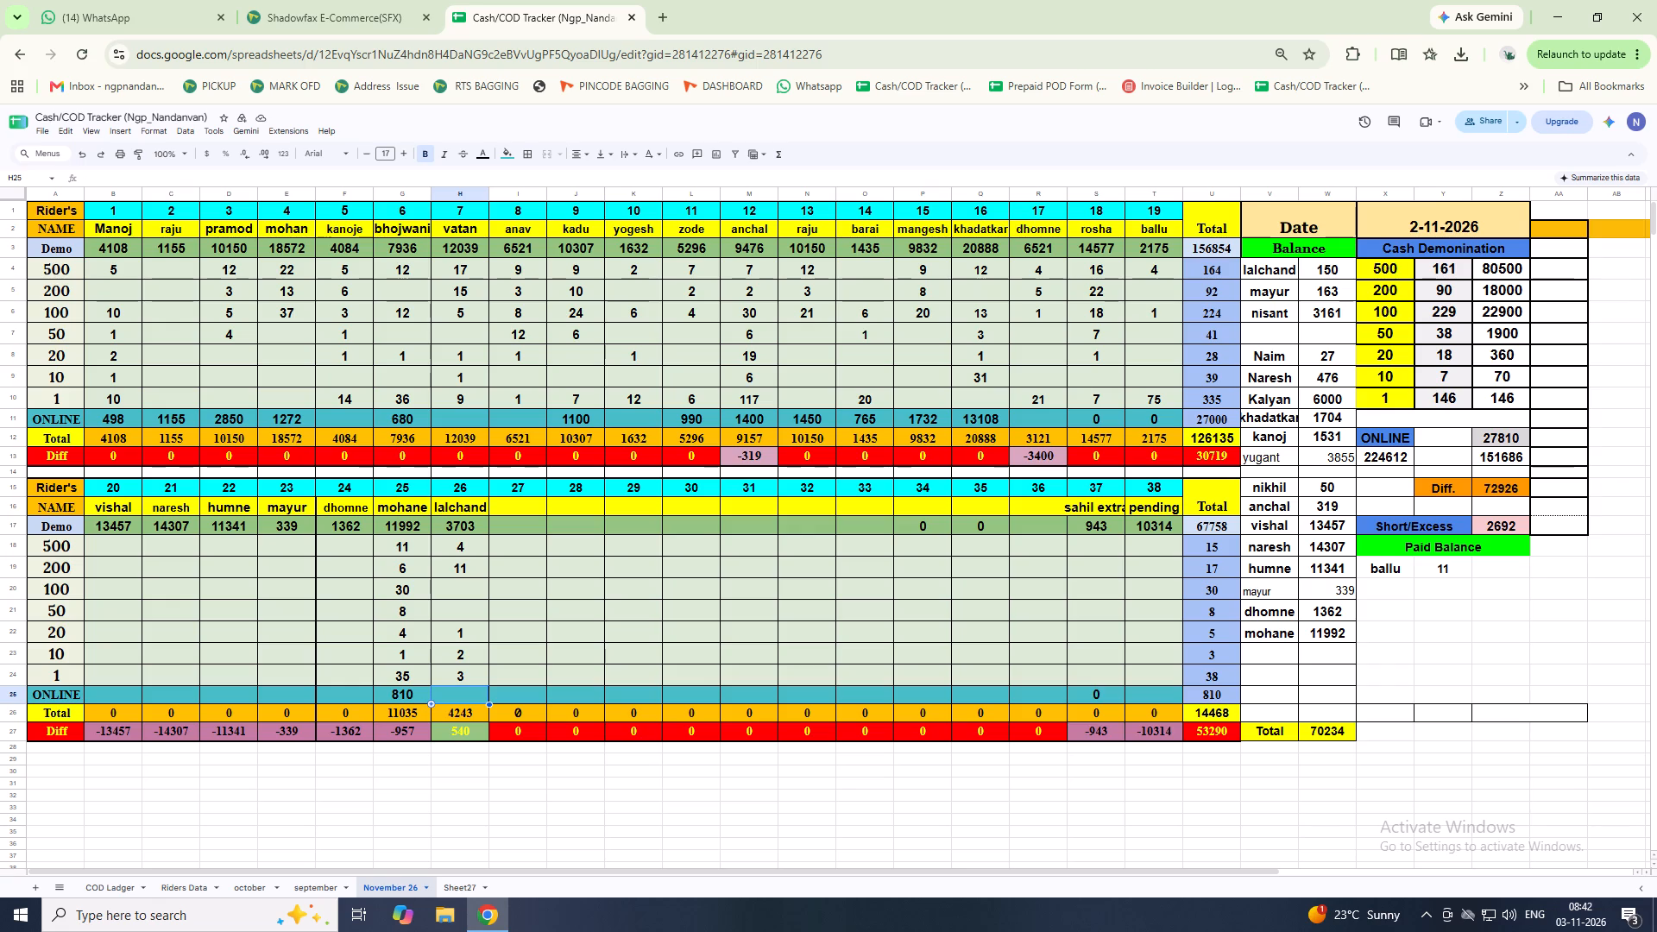
Correct lalchand's counts by clearing the 200 entry and entering 11 for 100 instead.
left_click(451, 567)
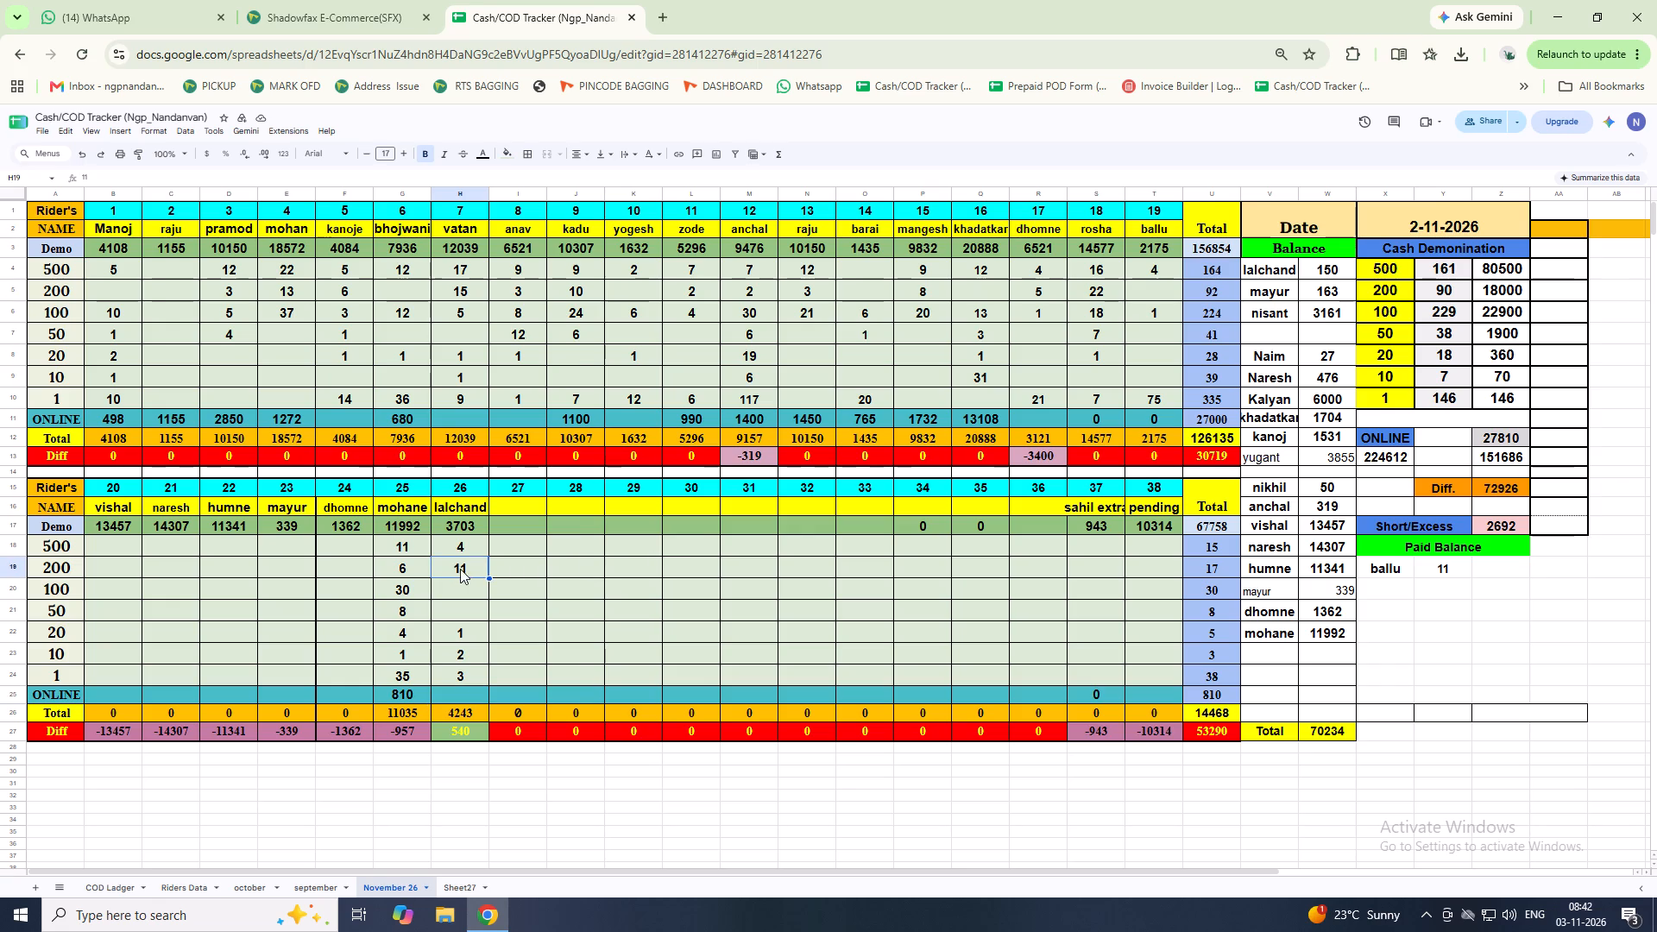
key("BackSpace")
key("Down")
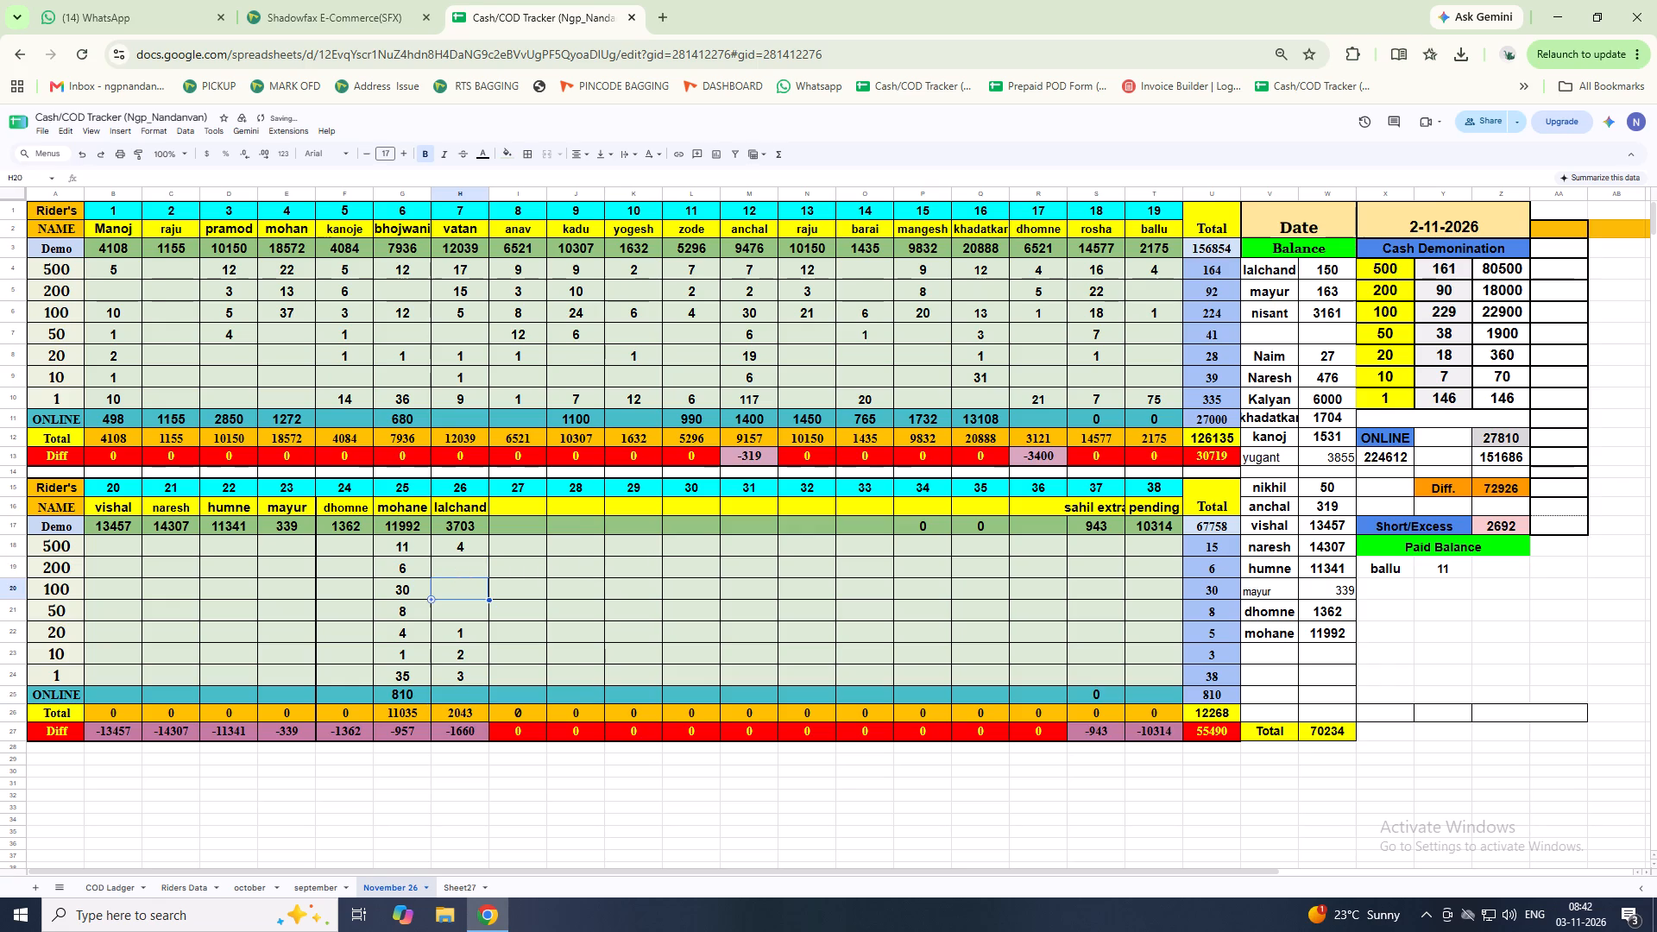
type("11")
key("Down")
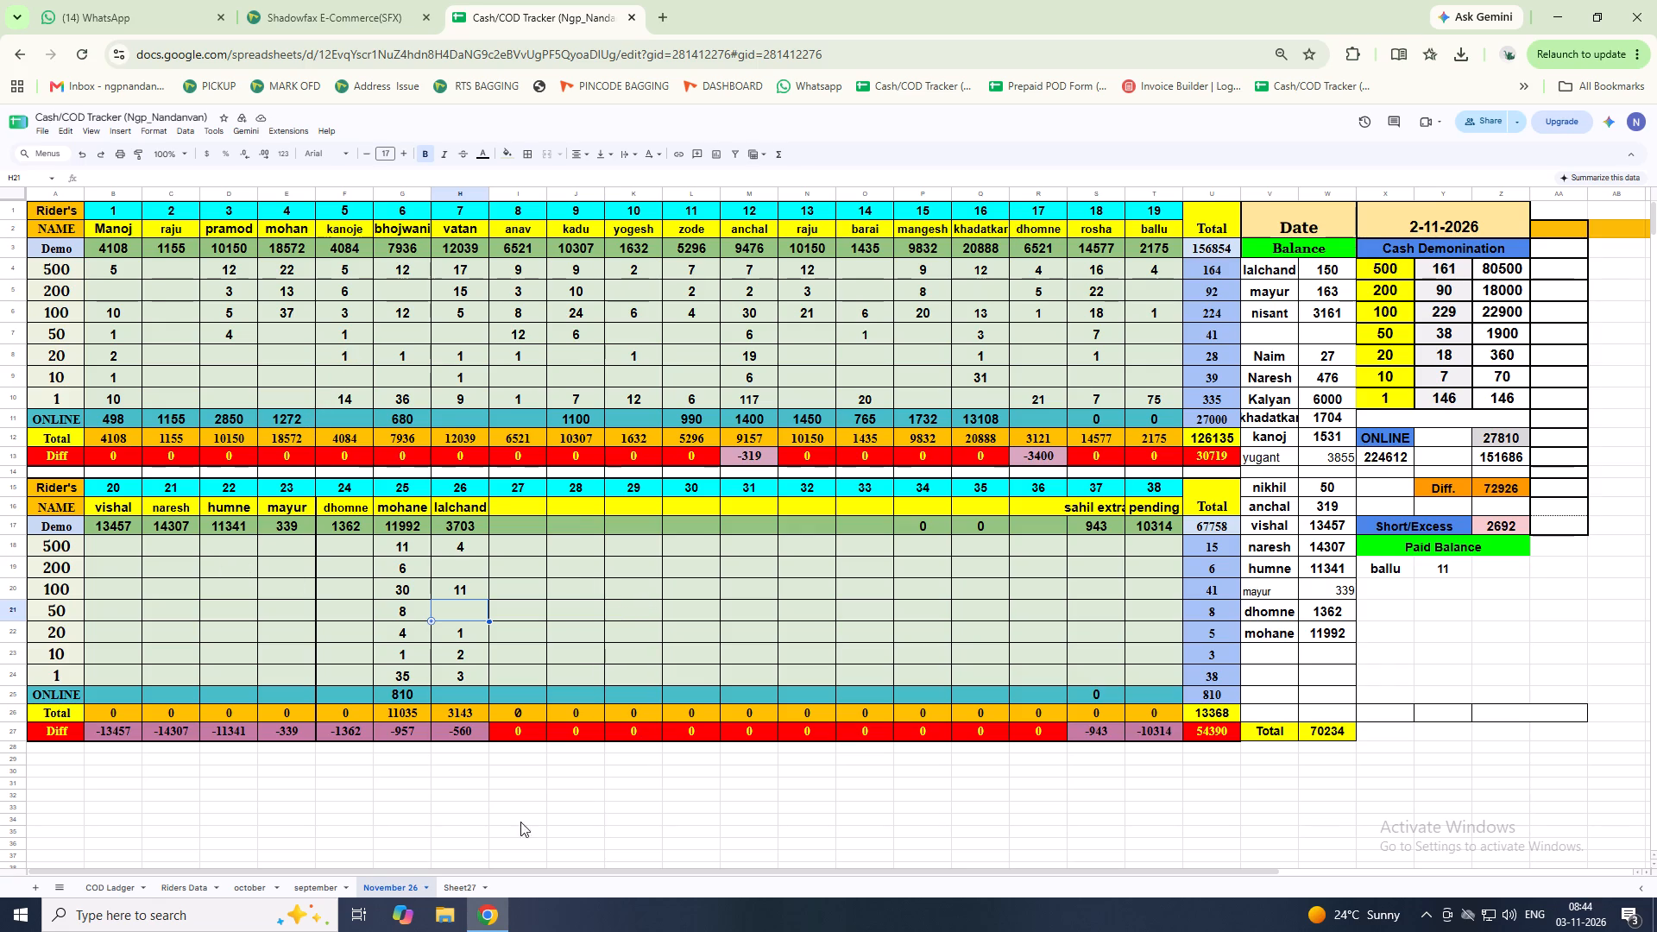
left_click(575, 606)
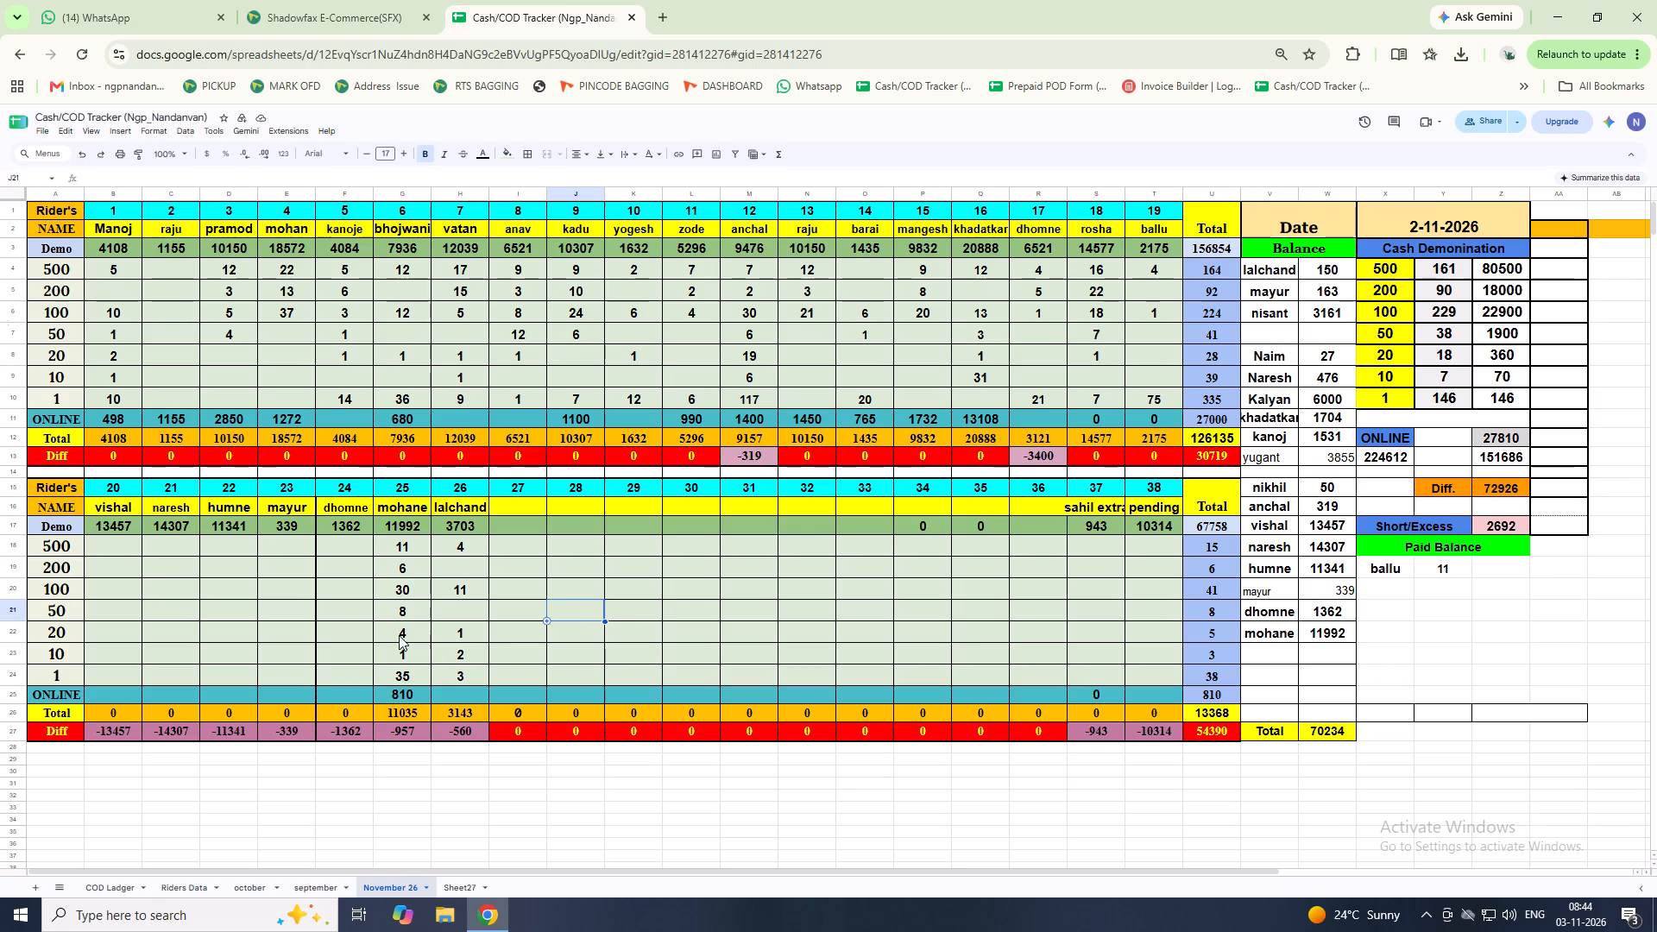
Add 250 to mohane's existing ONLINE amount of 810 with a sum formula.
left_click(410, 693)
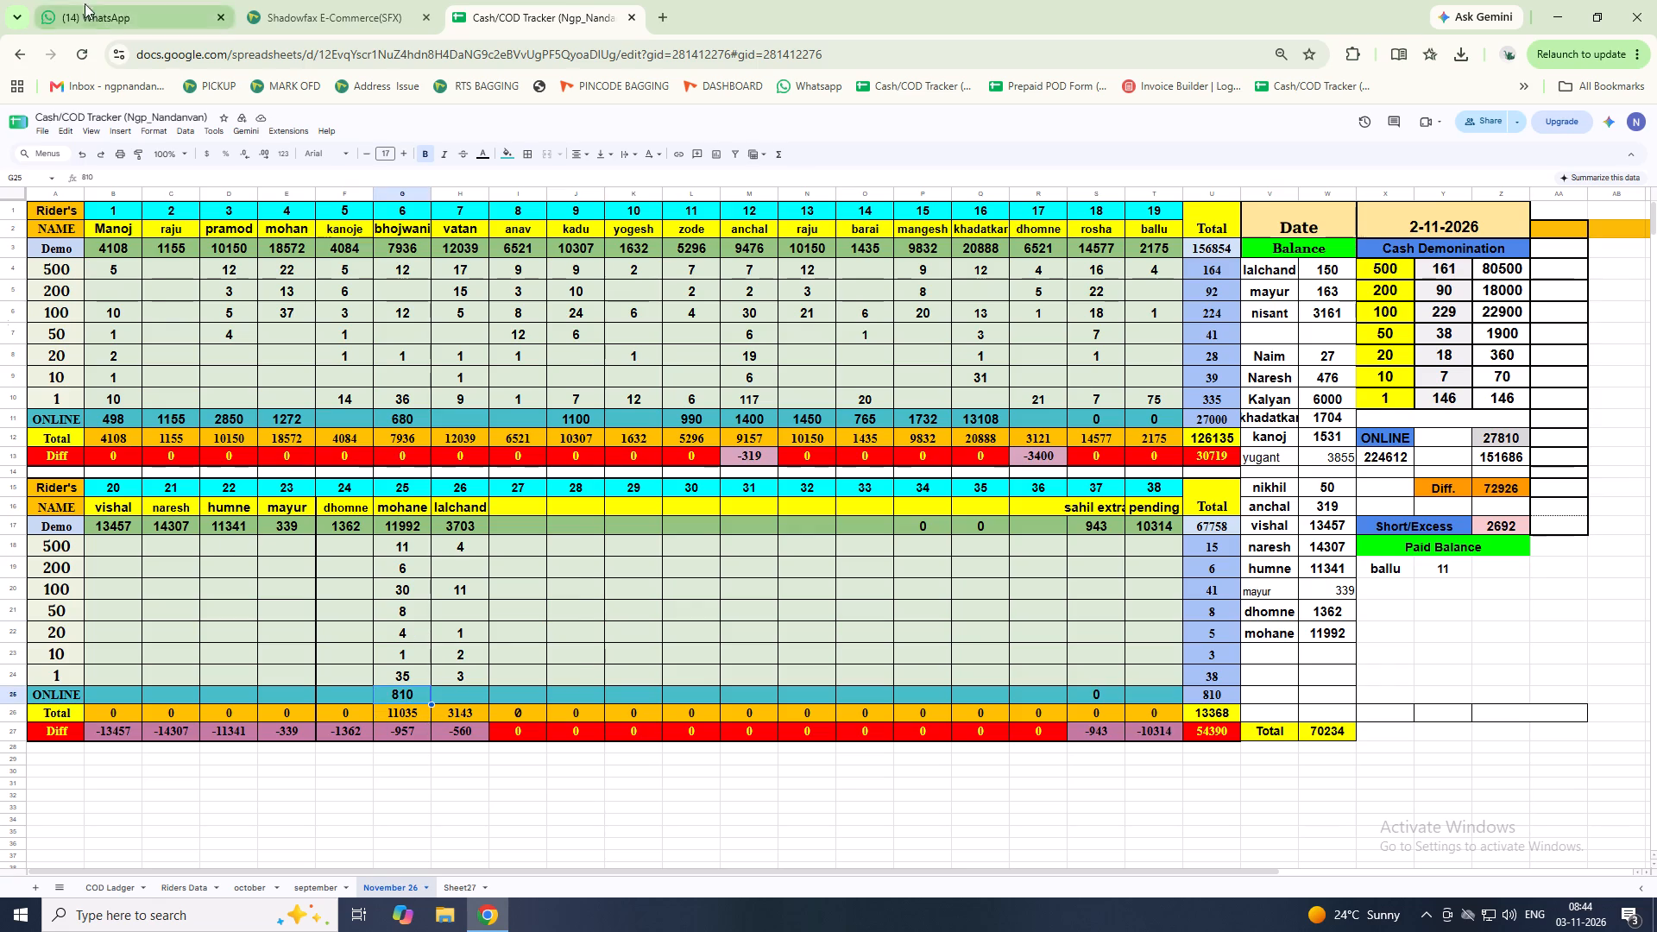
left_click(81, 180)
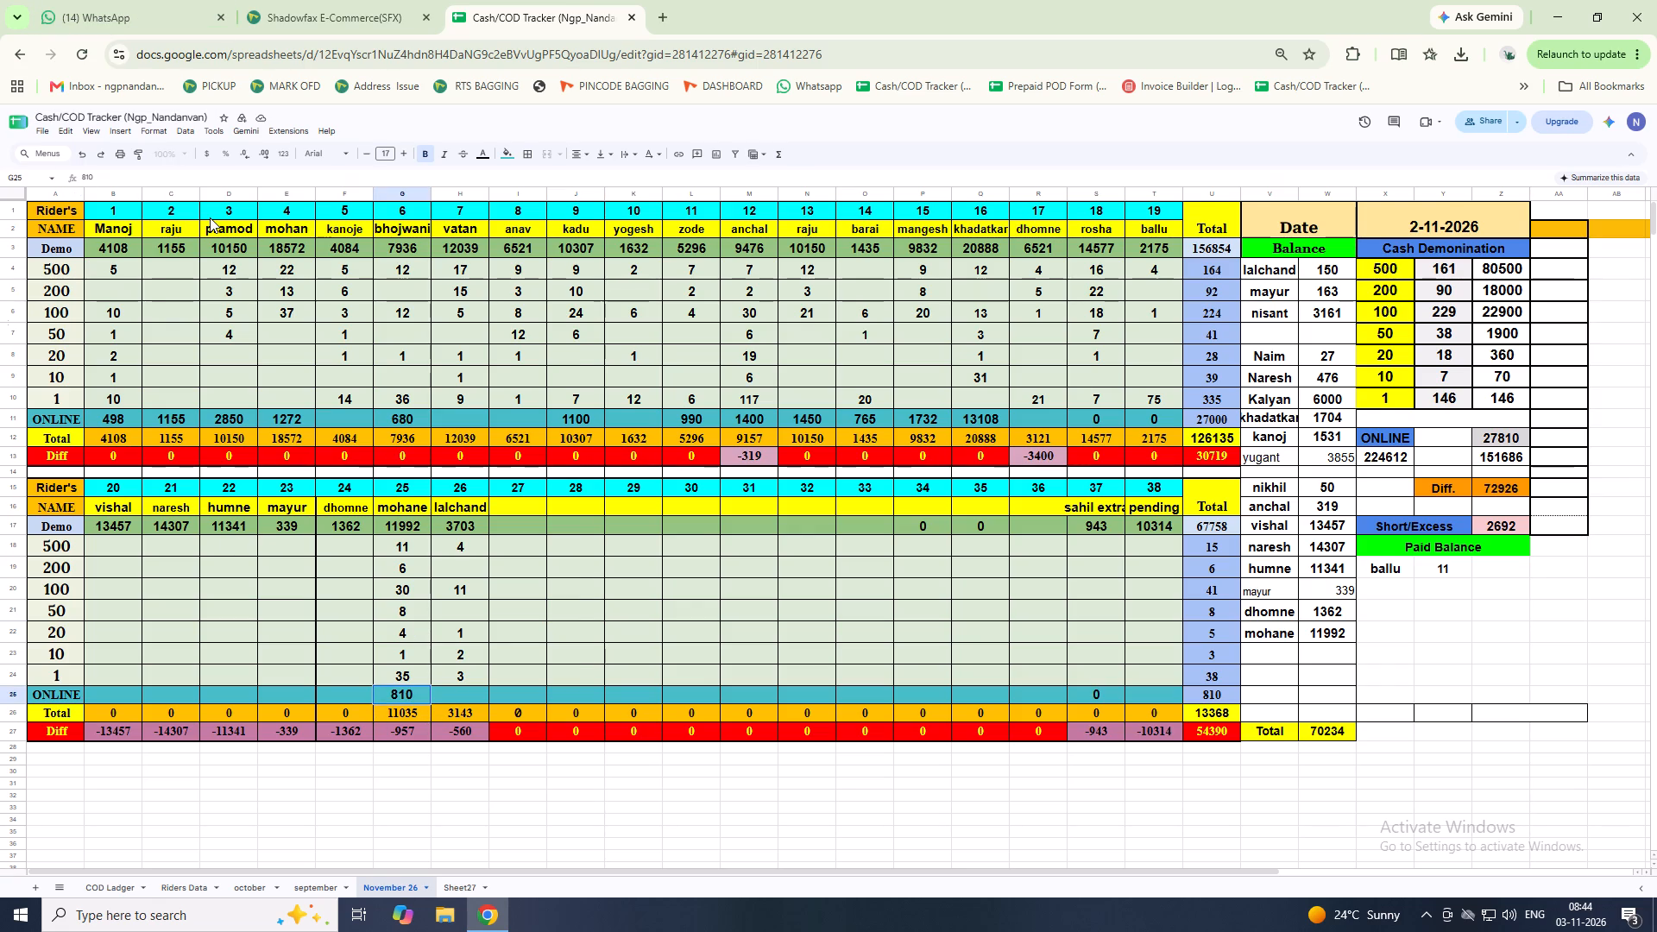
key("equal")
key("Right")
key("Right")
key("Right")
key("plus")
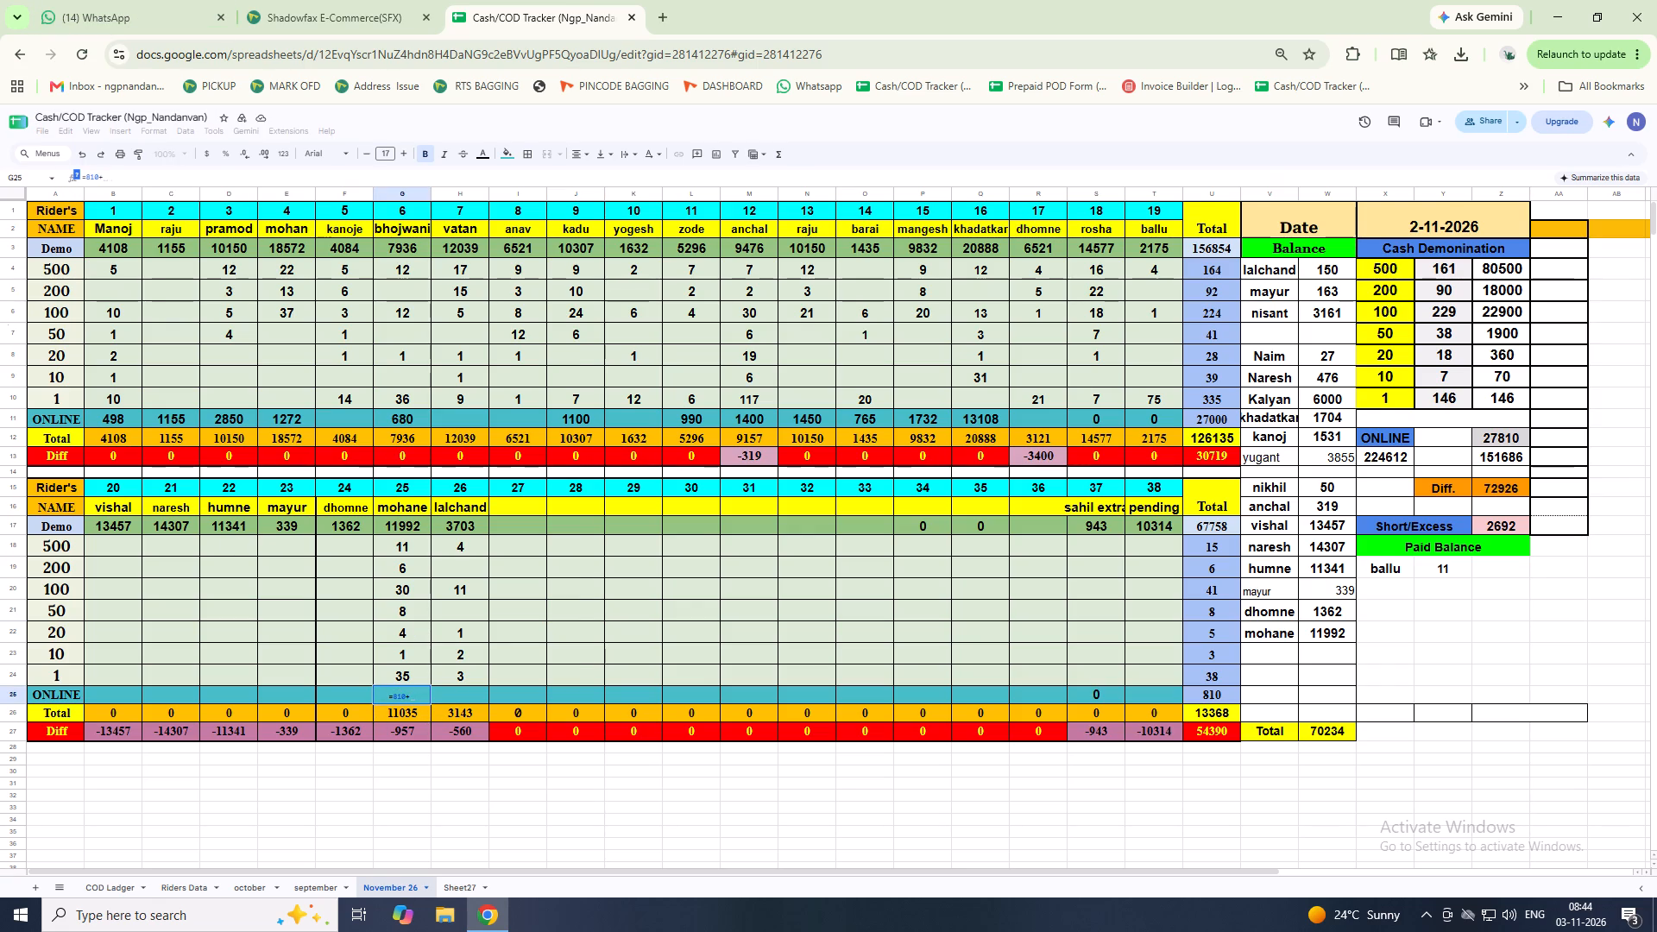
type("250")
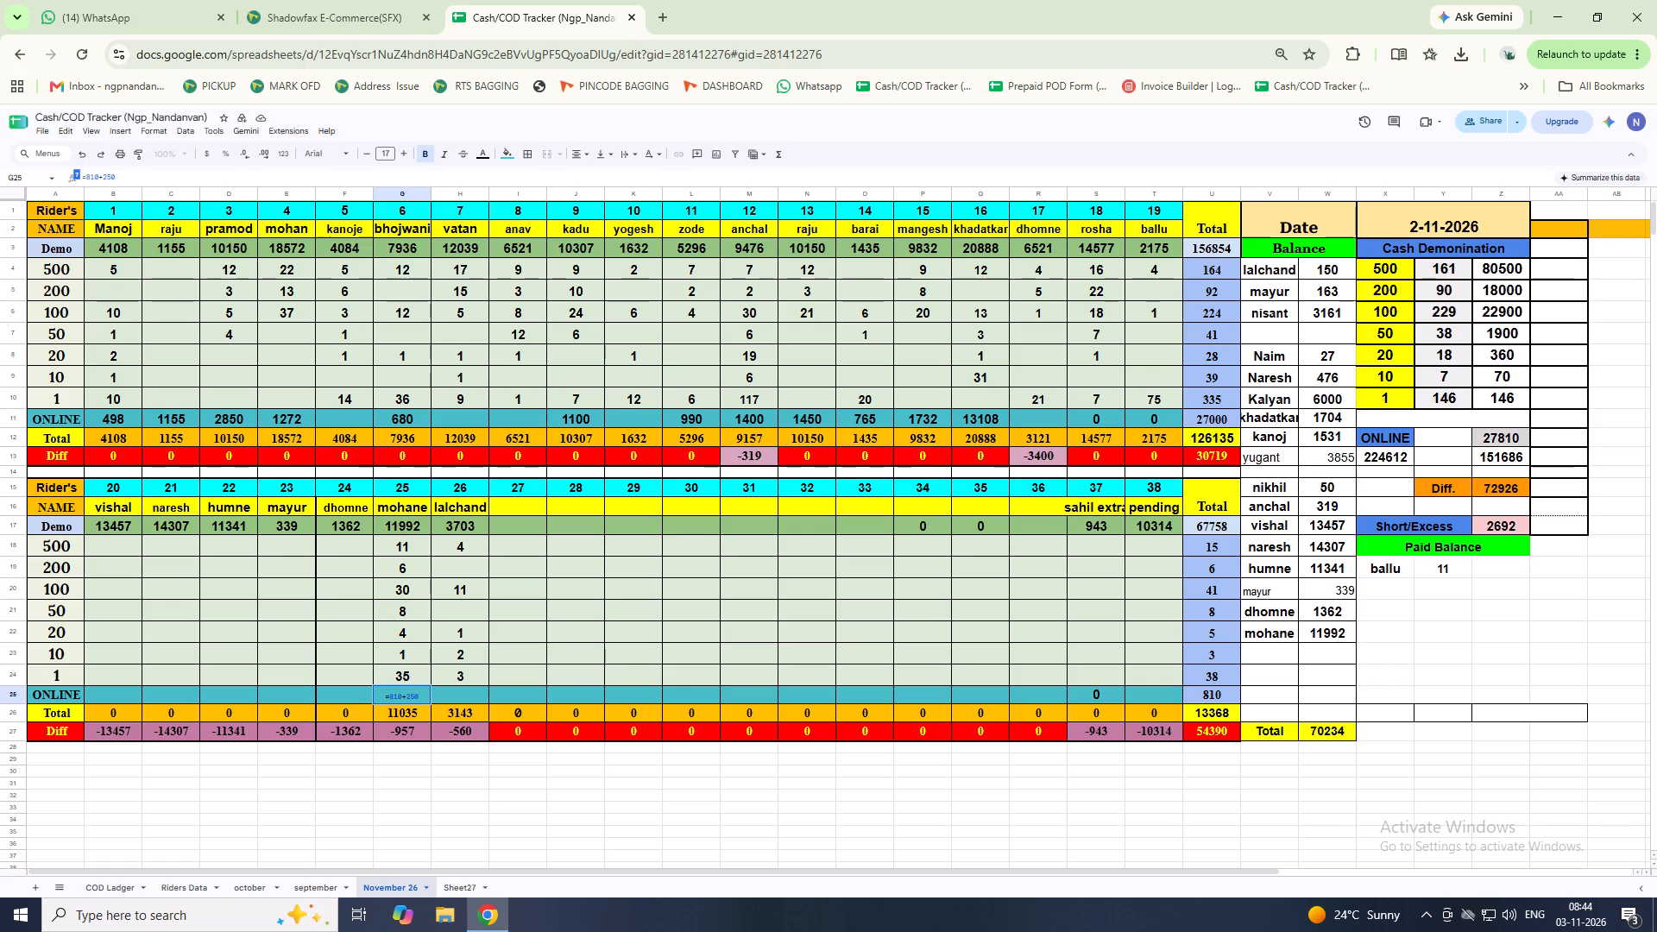
key("Return")
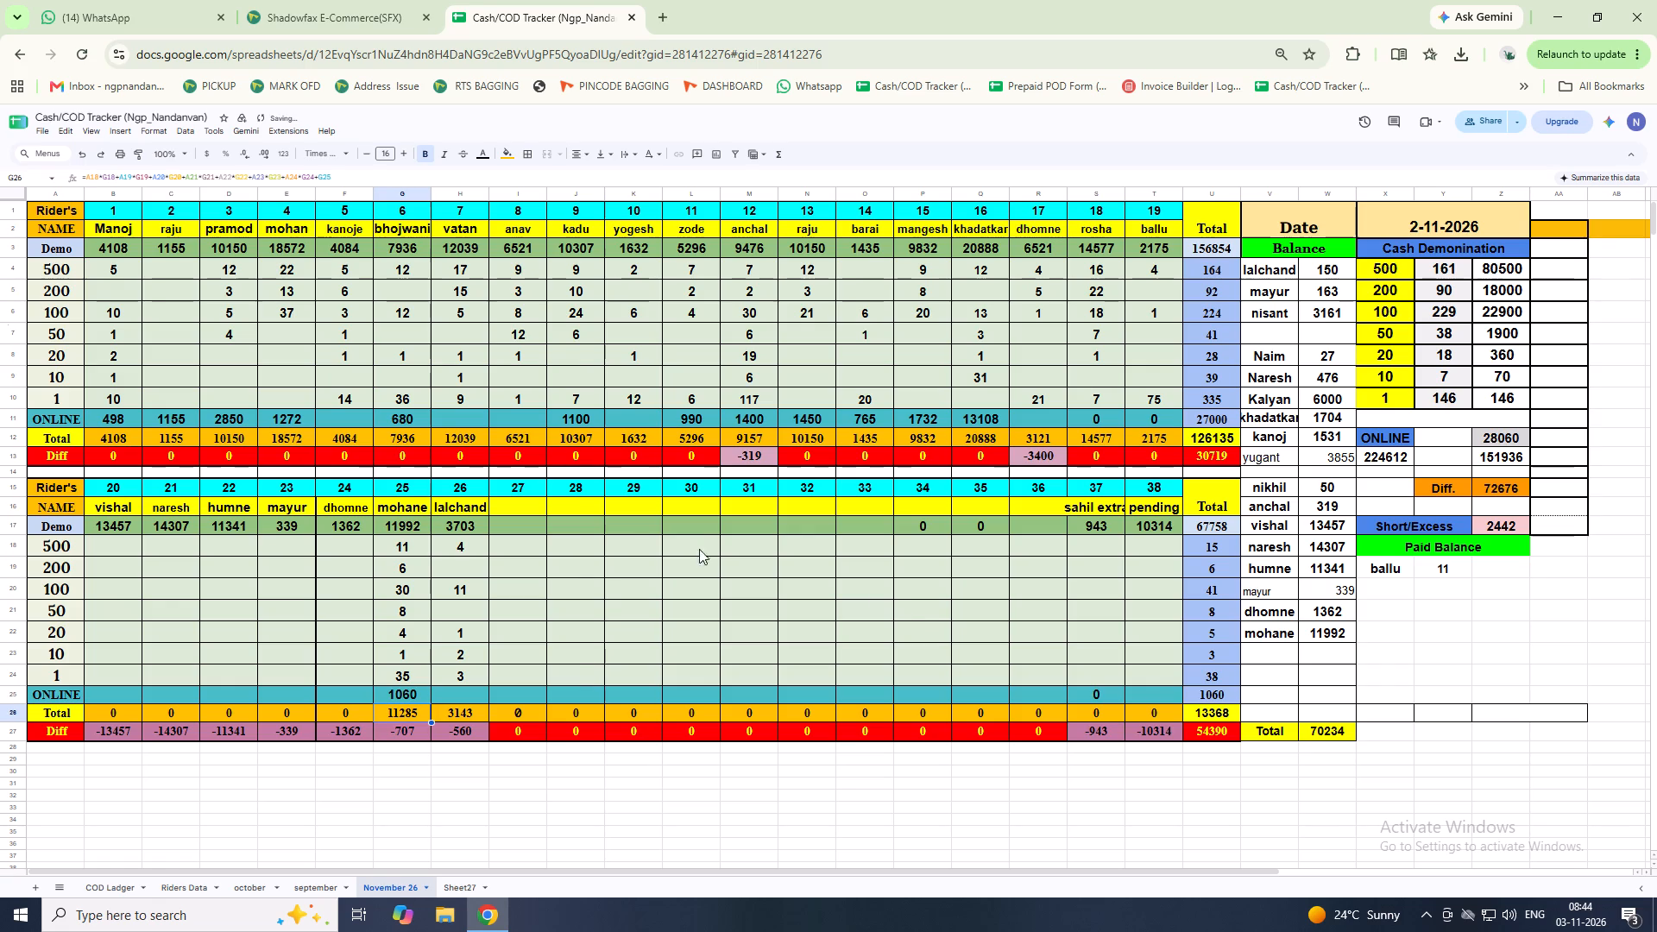
Set mohane's amount in the Balance list to 707.
left_click(1326, 633)
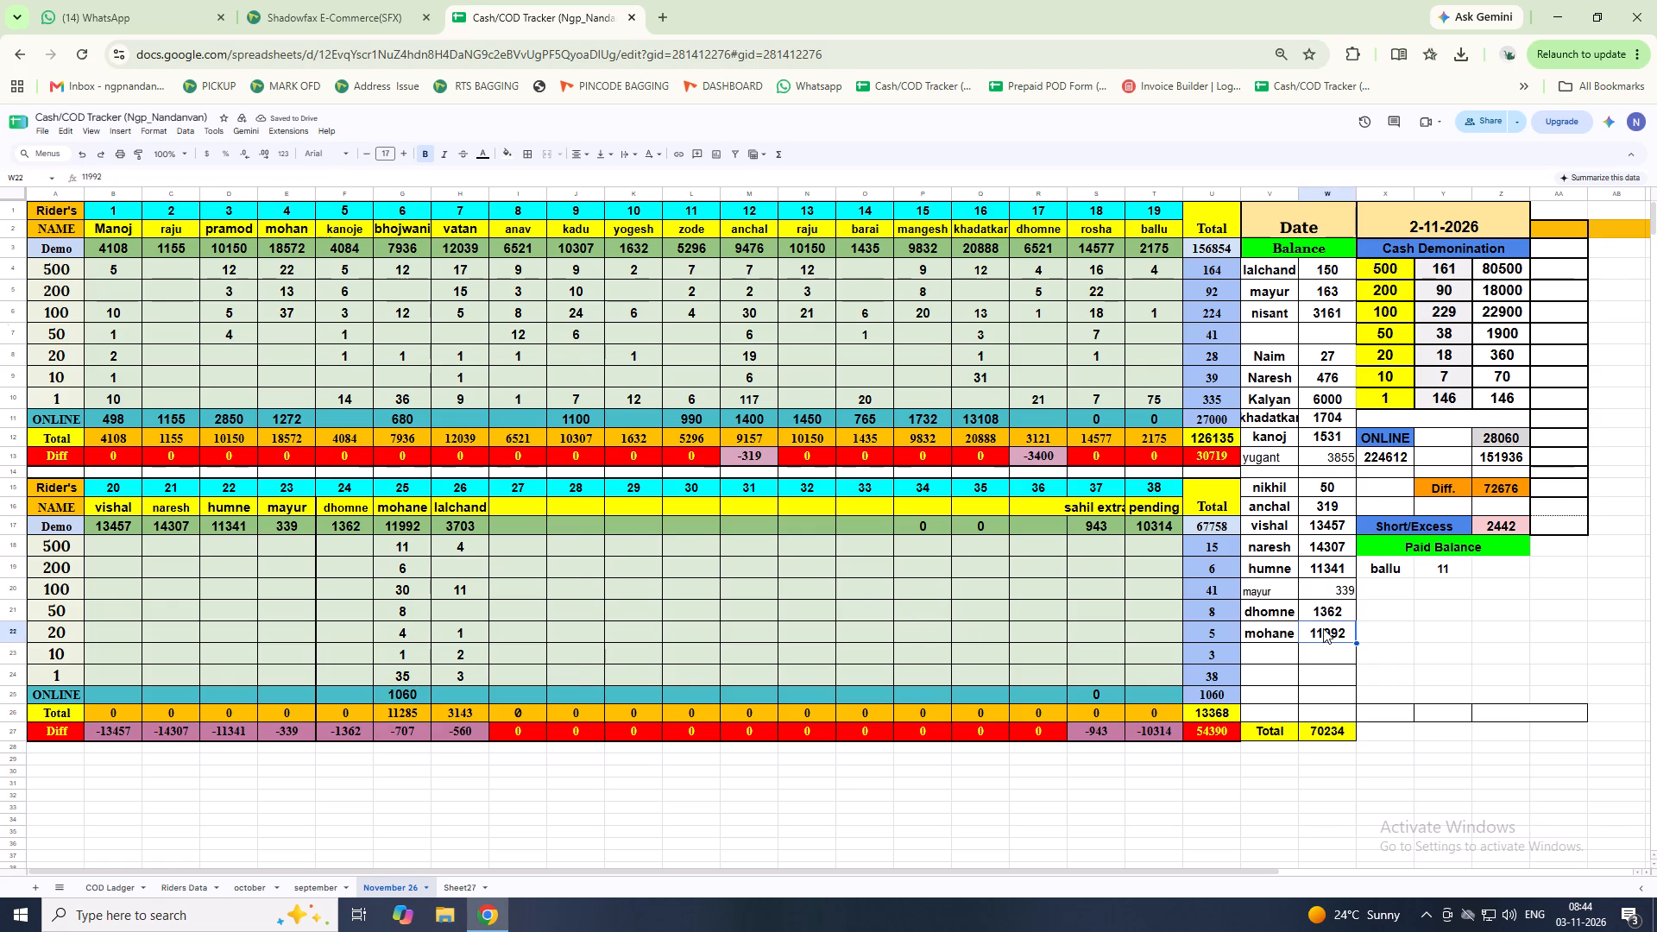
type("707")
key("Up")
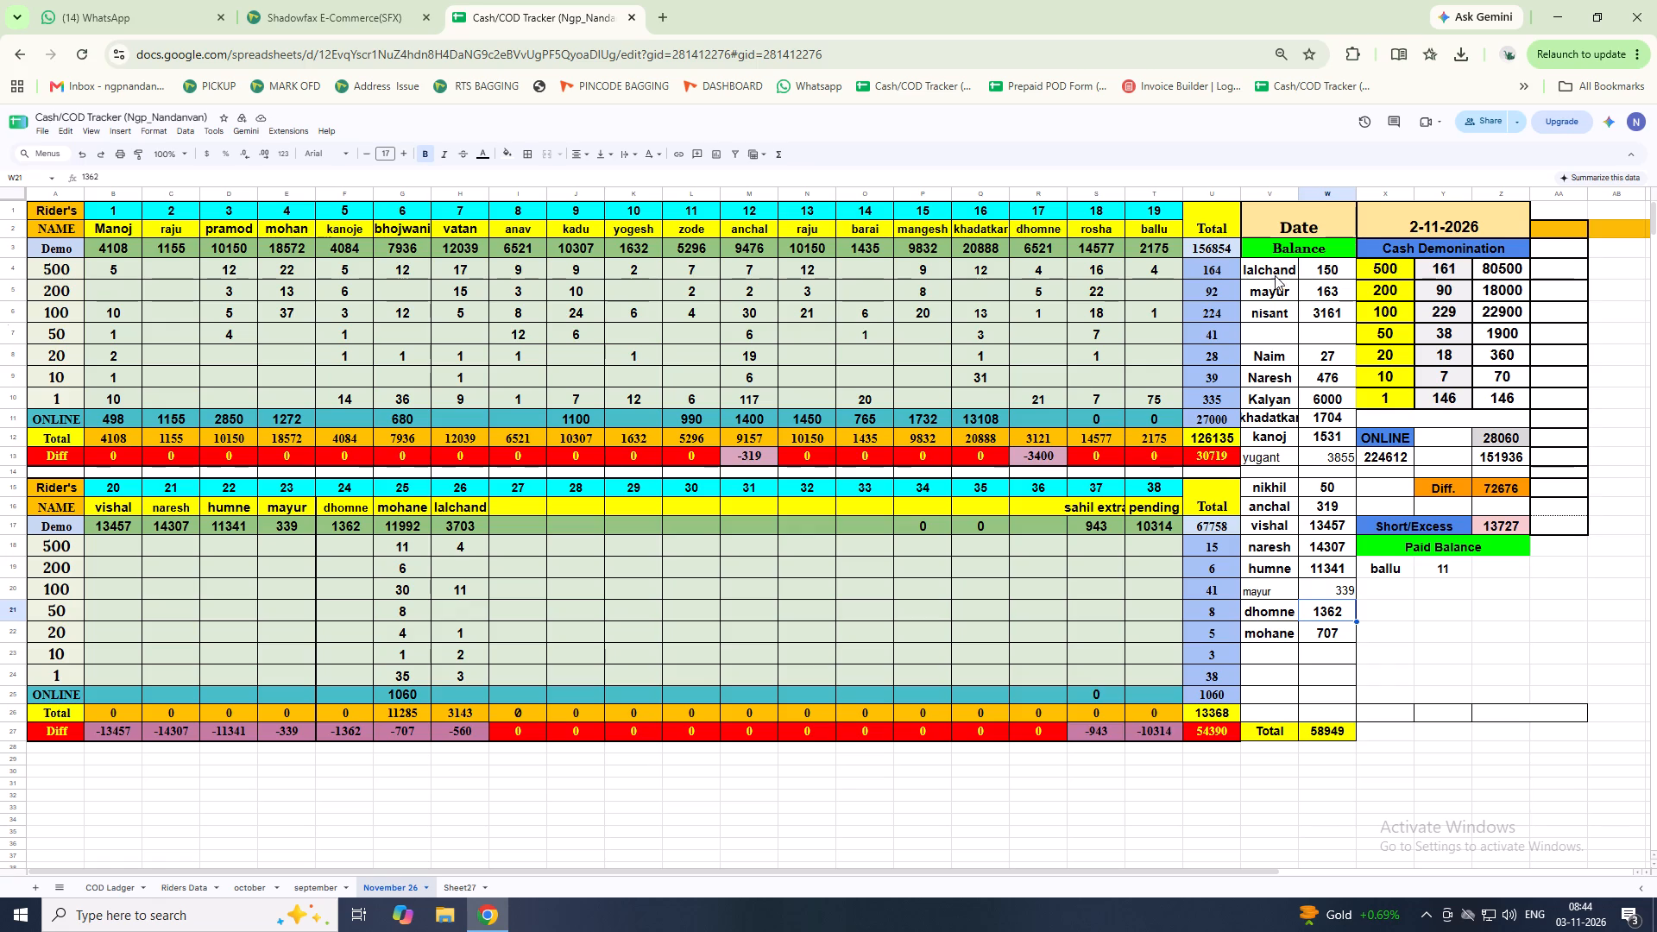
Clear lalchand's name and amount from the Balance list.
left_click_drag(1273, 272, 1298, 272)
left_click(1305, 272)
left_click(1311, 272)
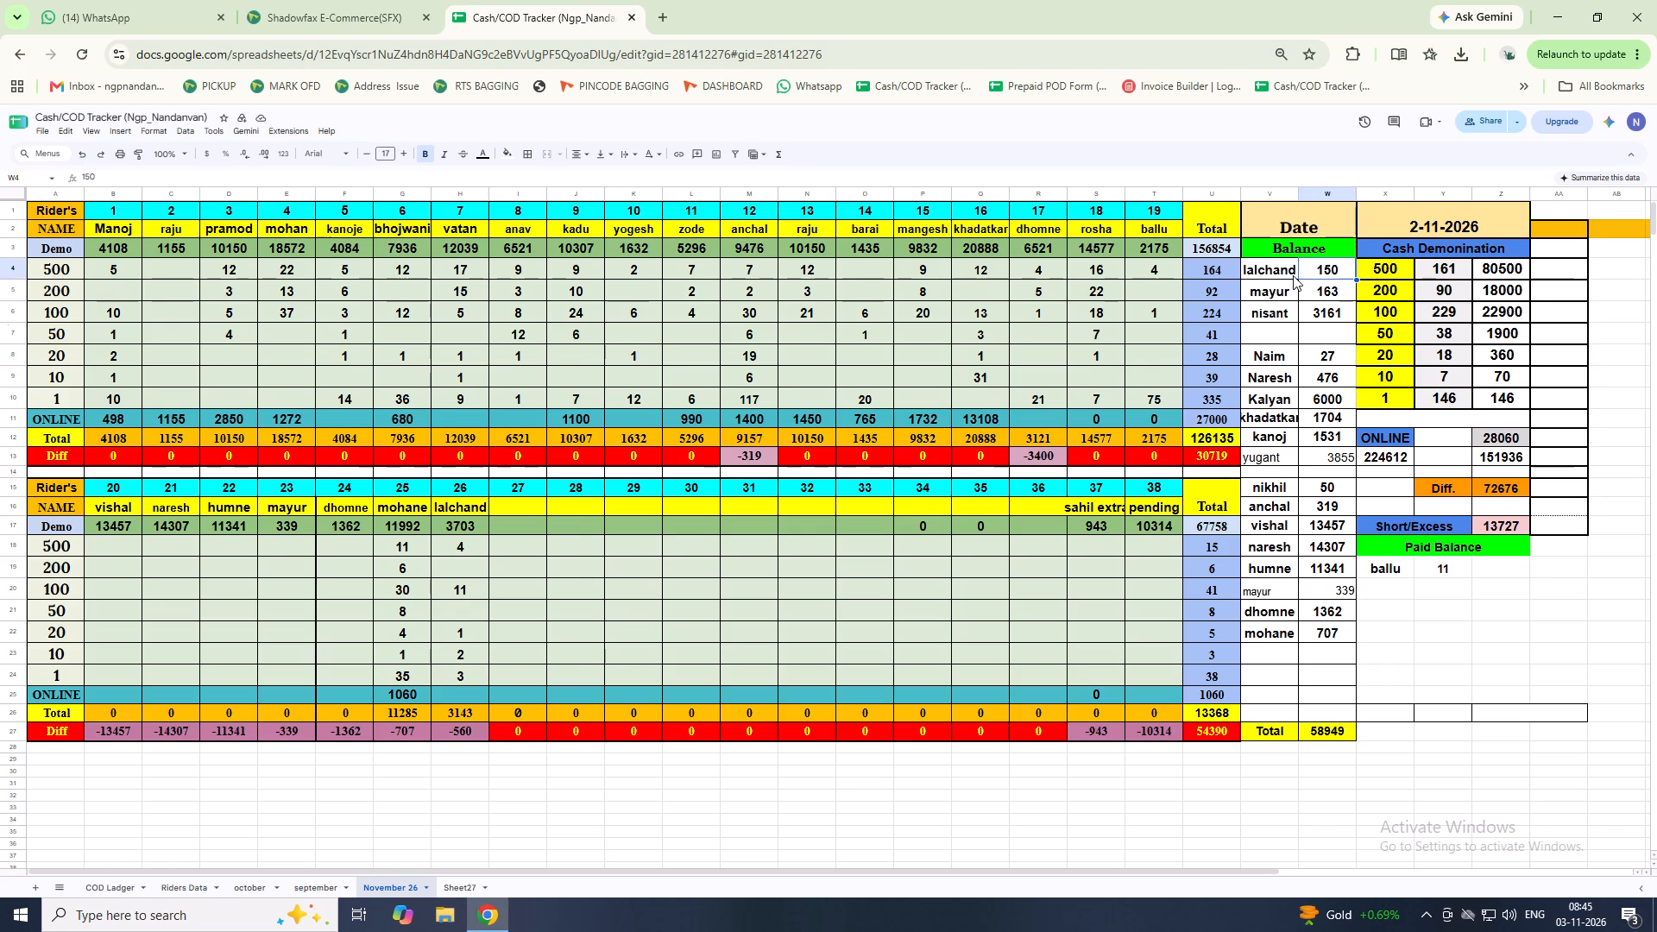
key("BackSpace")
key("Left")
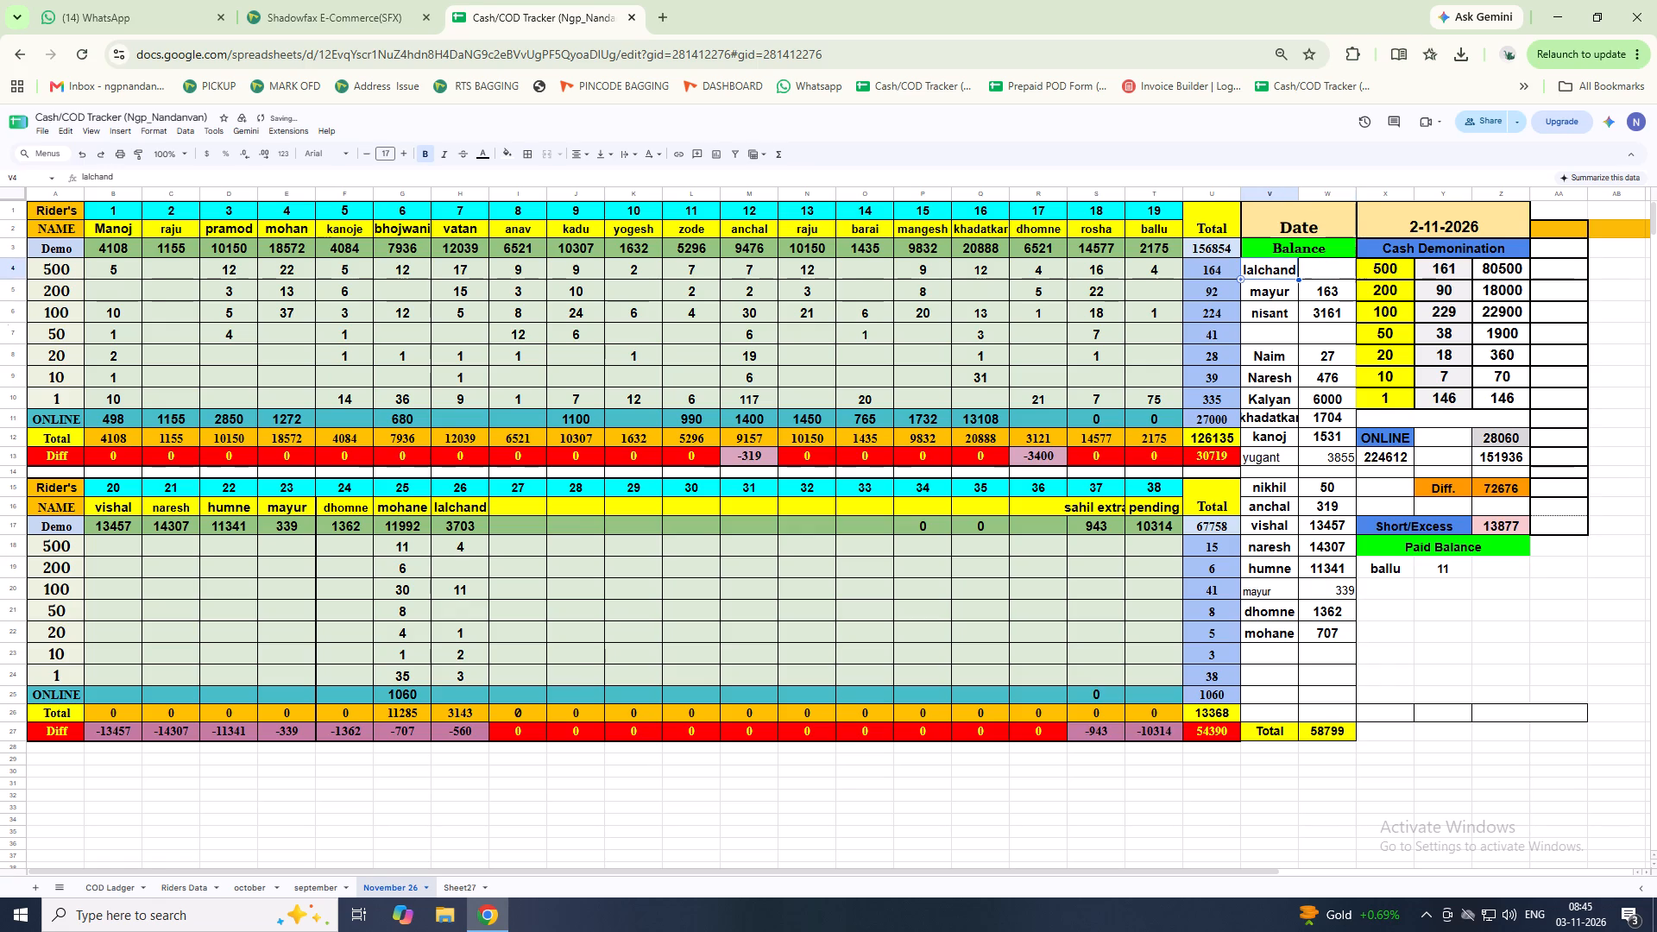
key("BackSpace")
left_click(1263, 290)
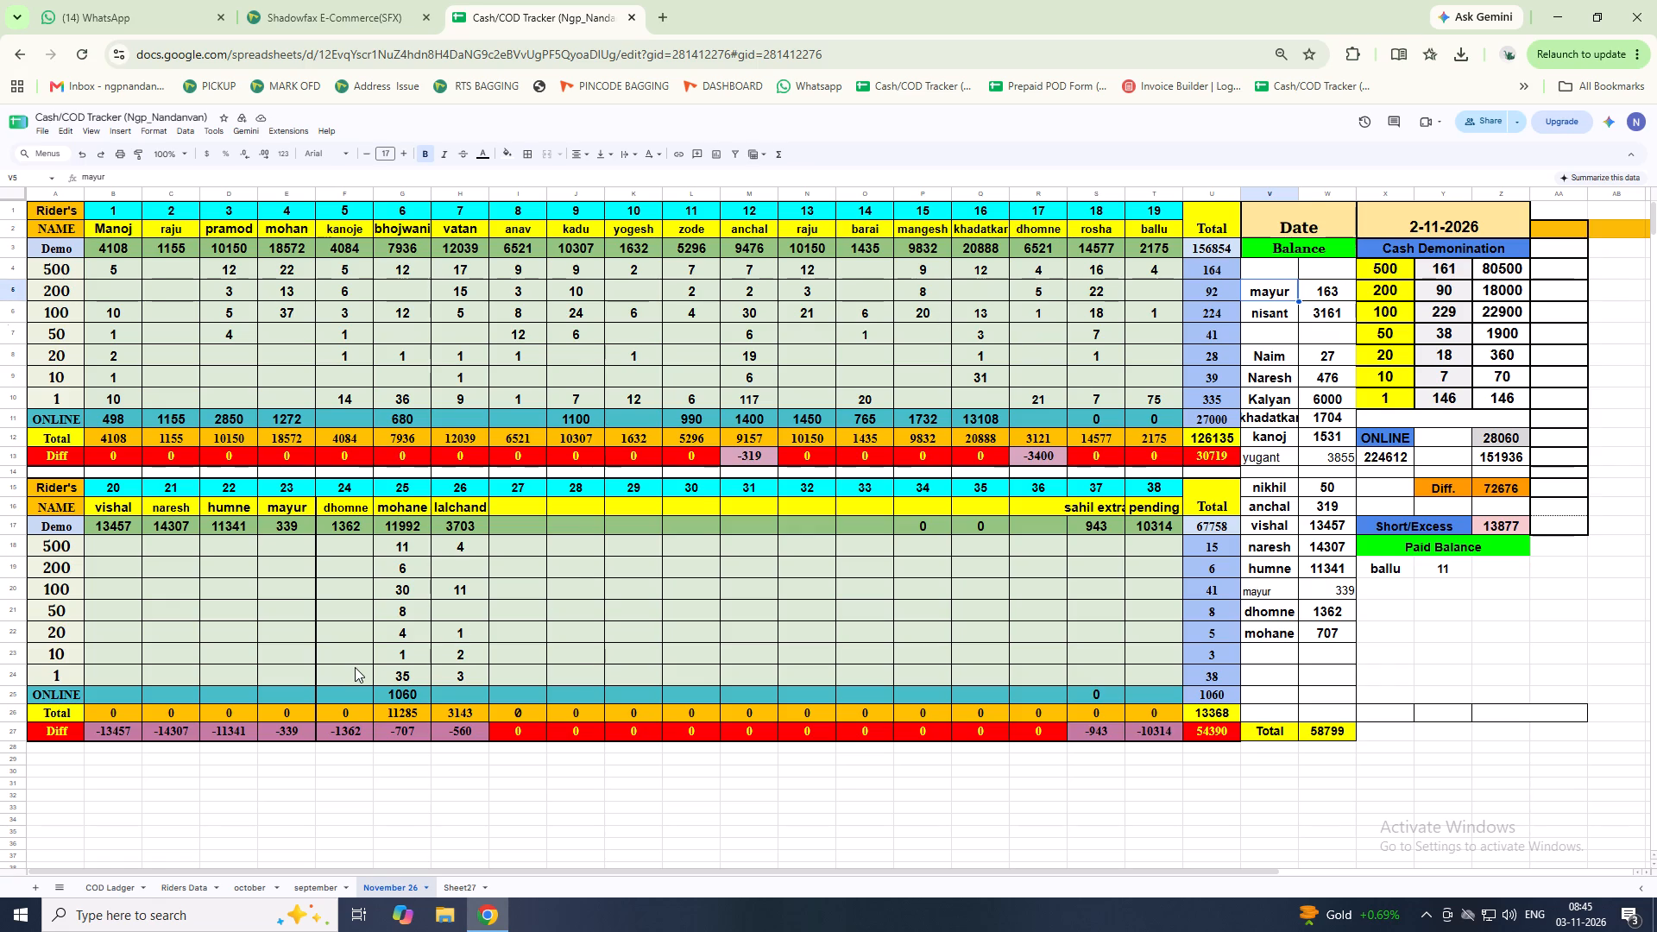
Switch to Shadowfax and record a cash in hand COD payment of 3703 for rider Lalchand's runsheet closure.
left_click(338, 22)
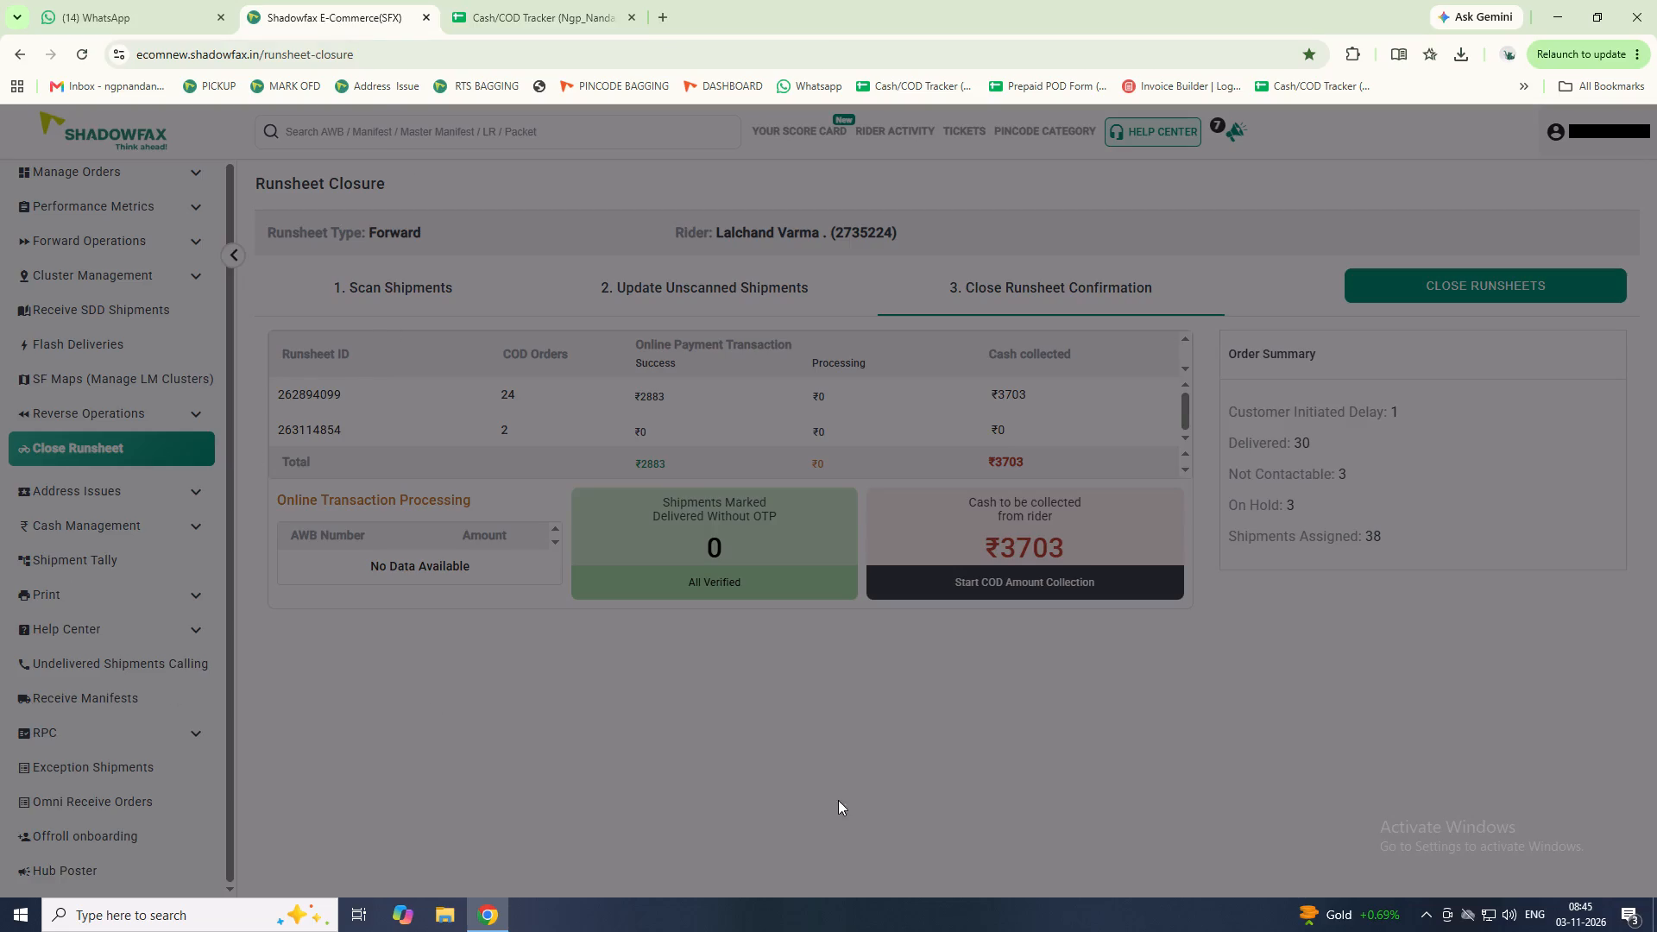
left_click(1016, 576)
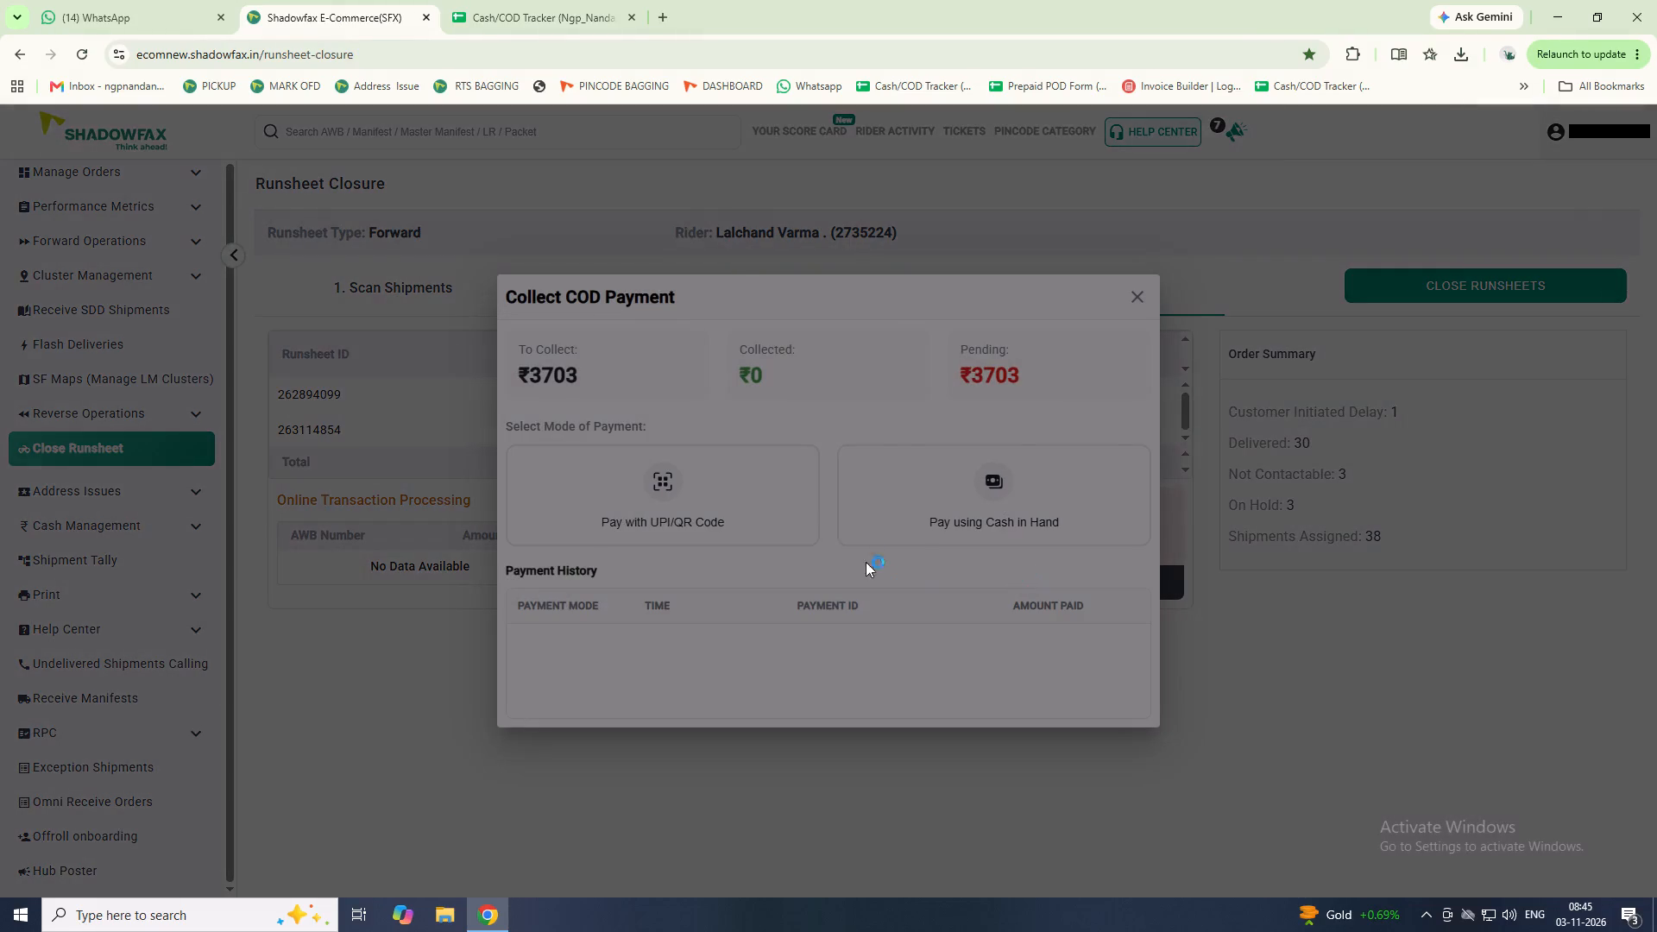
left_click(999, 487)
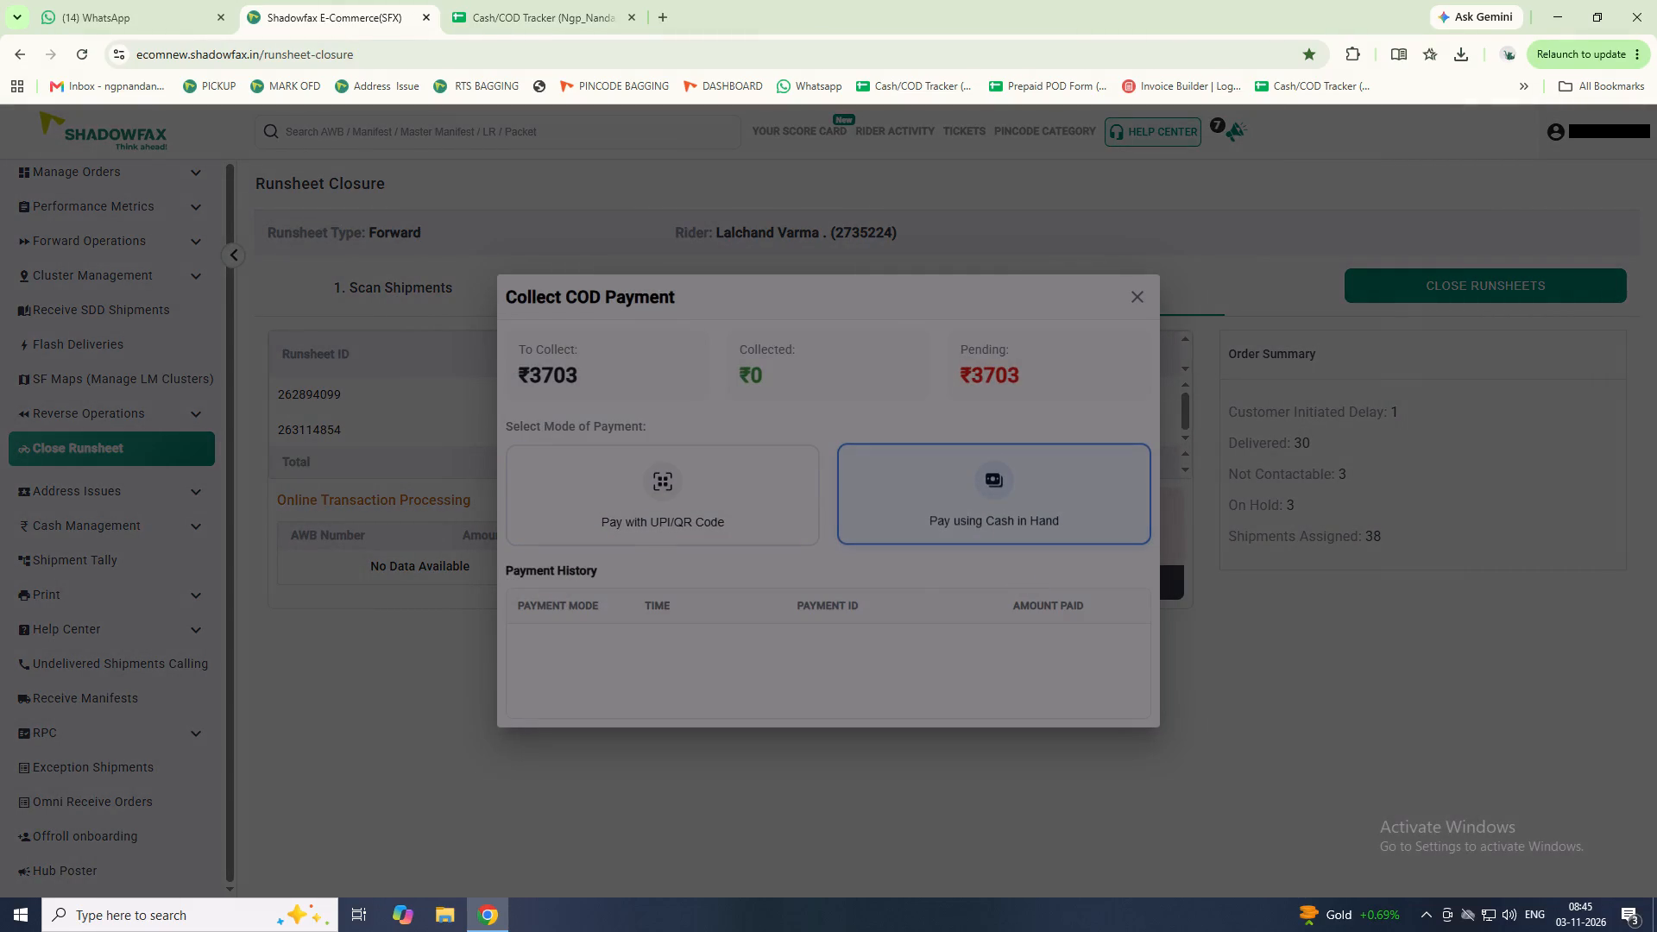
left_click(603, 601)
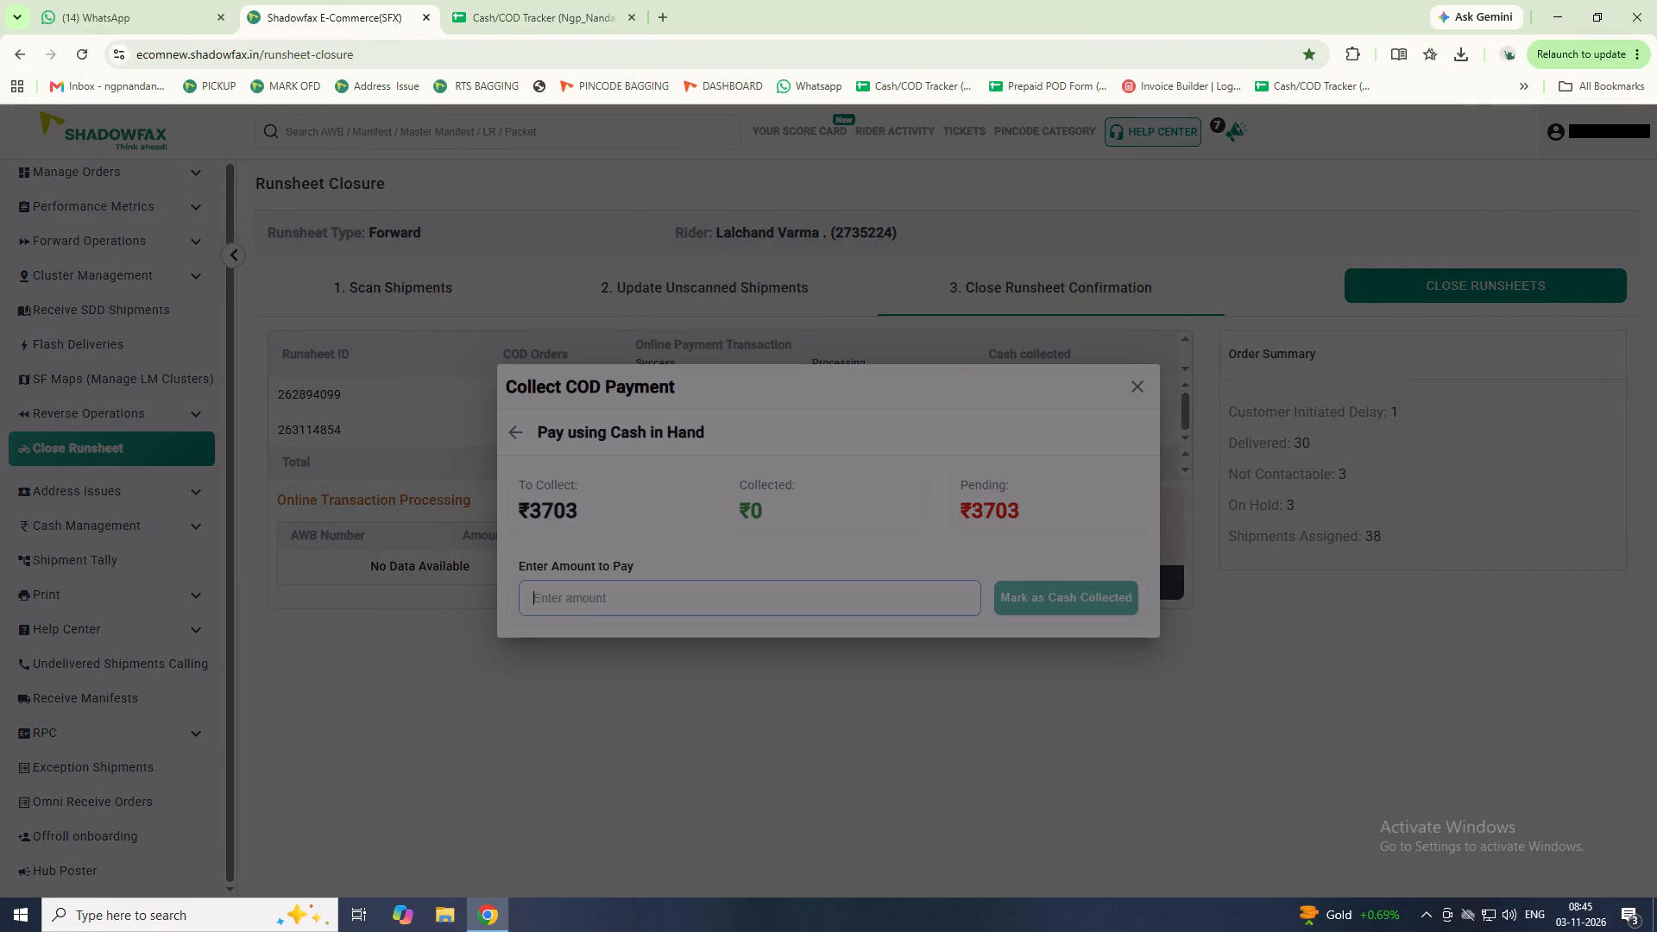
key("3")
type("70")
key("3")
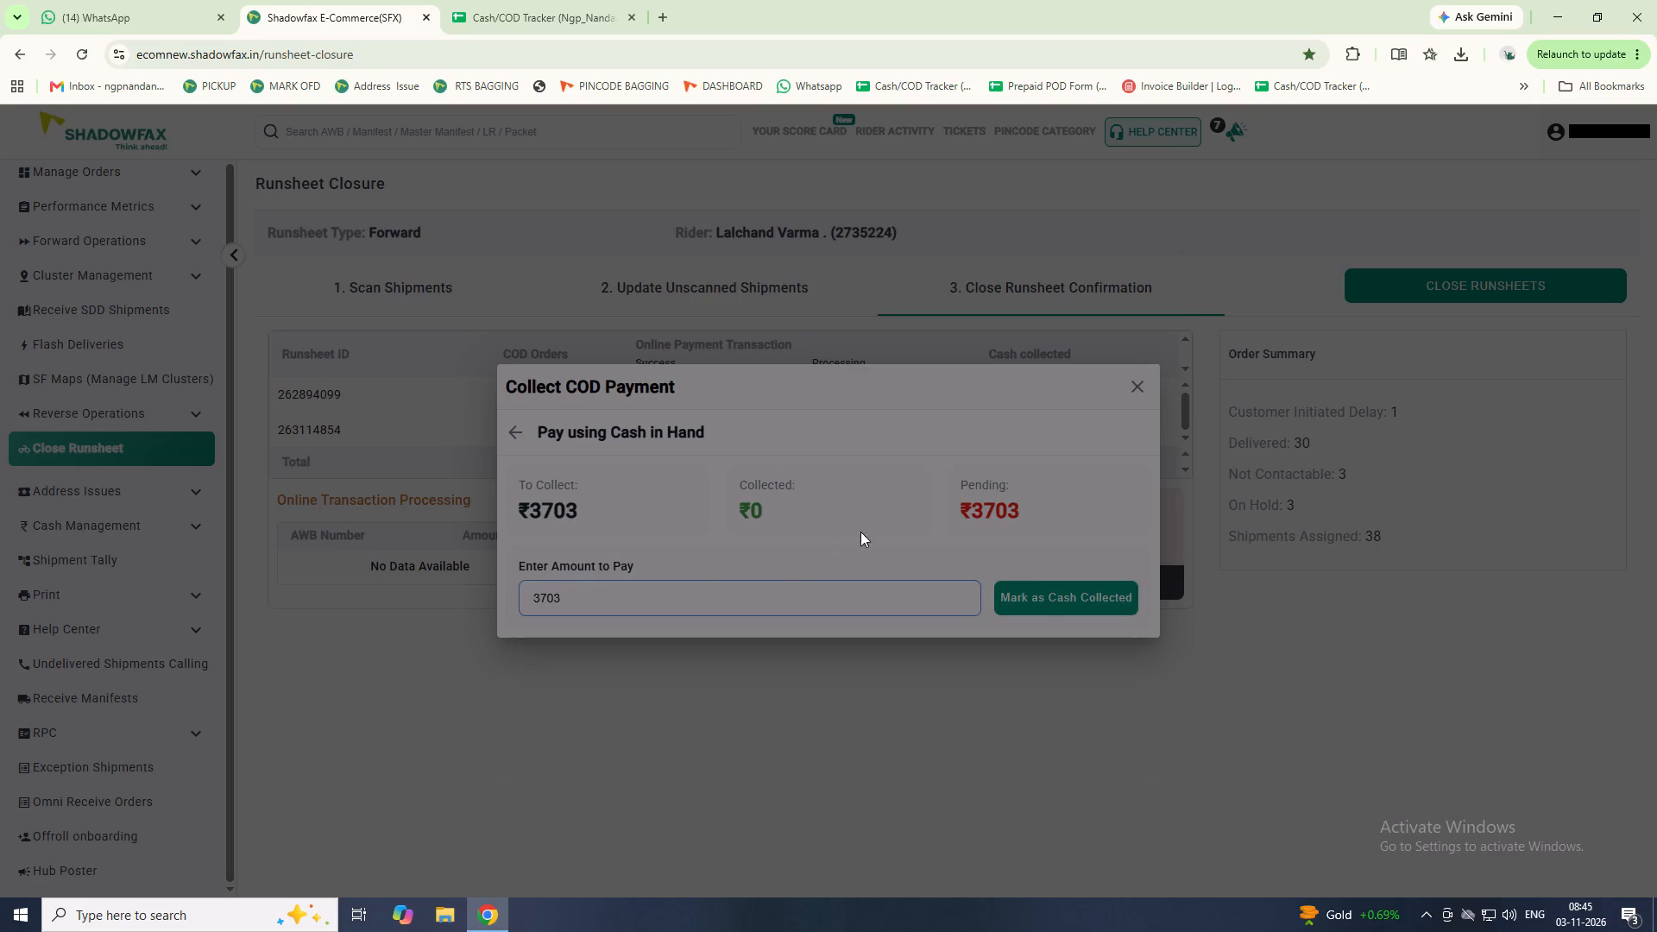
left_click(1042, 596)
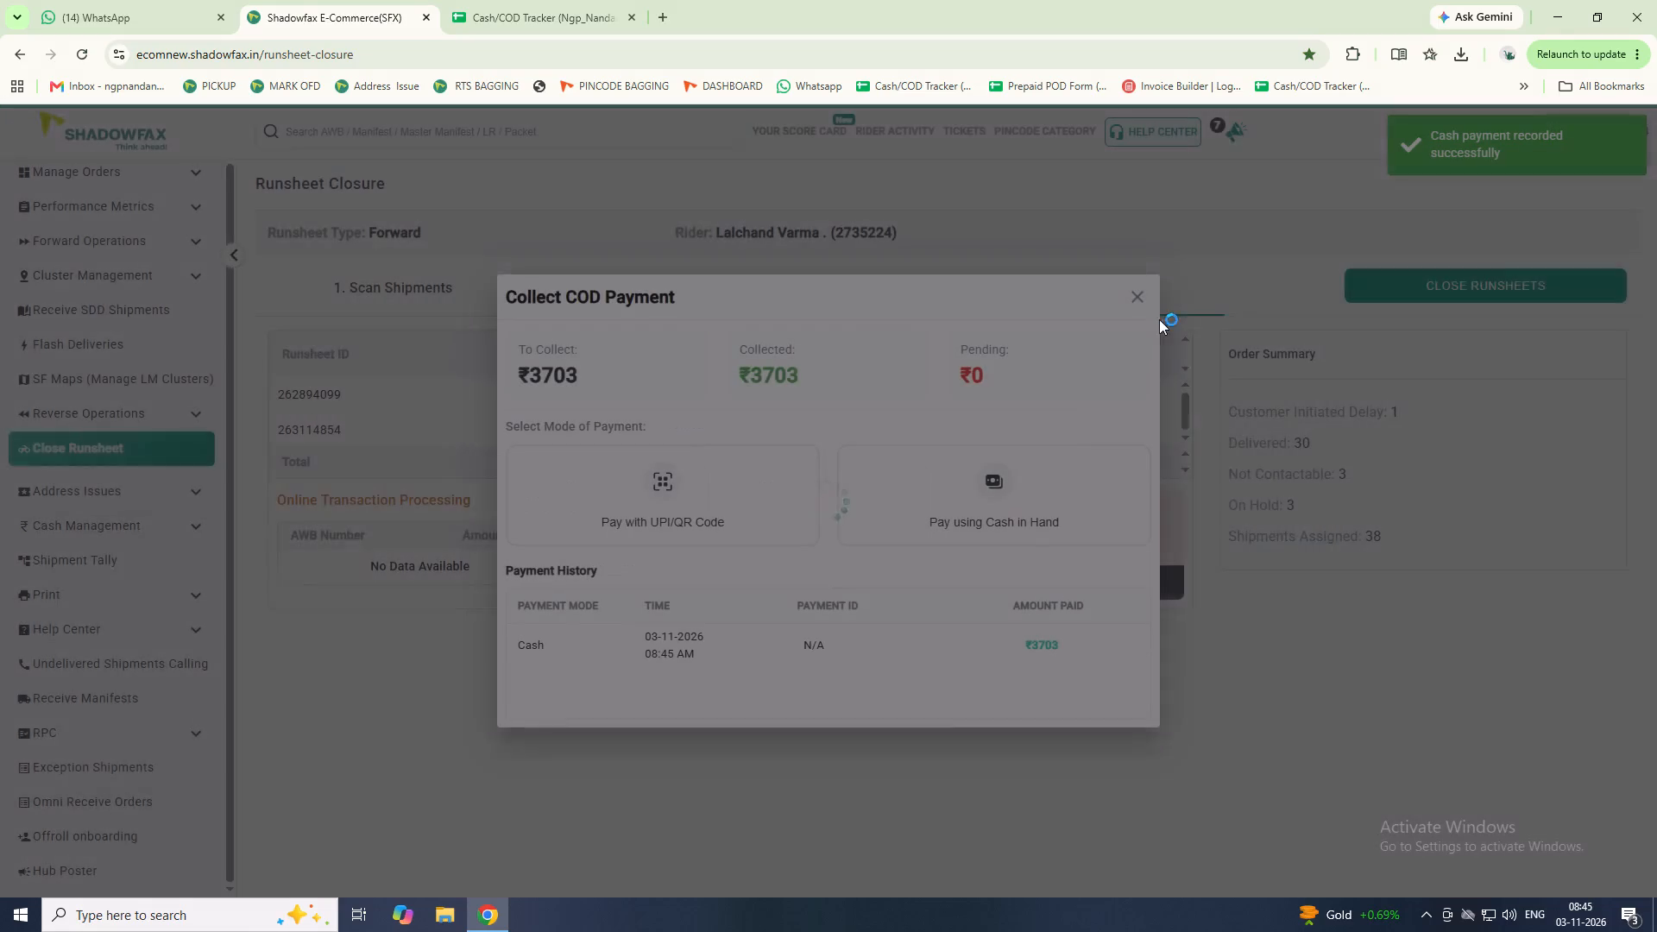
left_click(1138, 299)
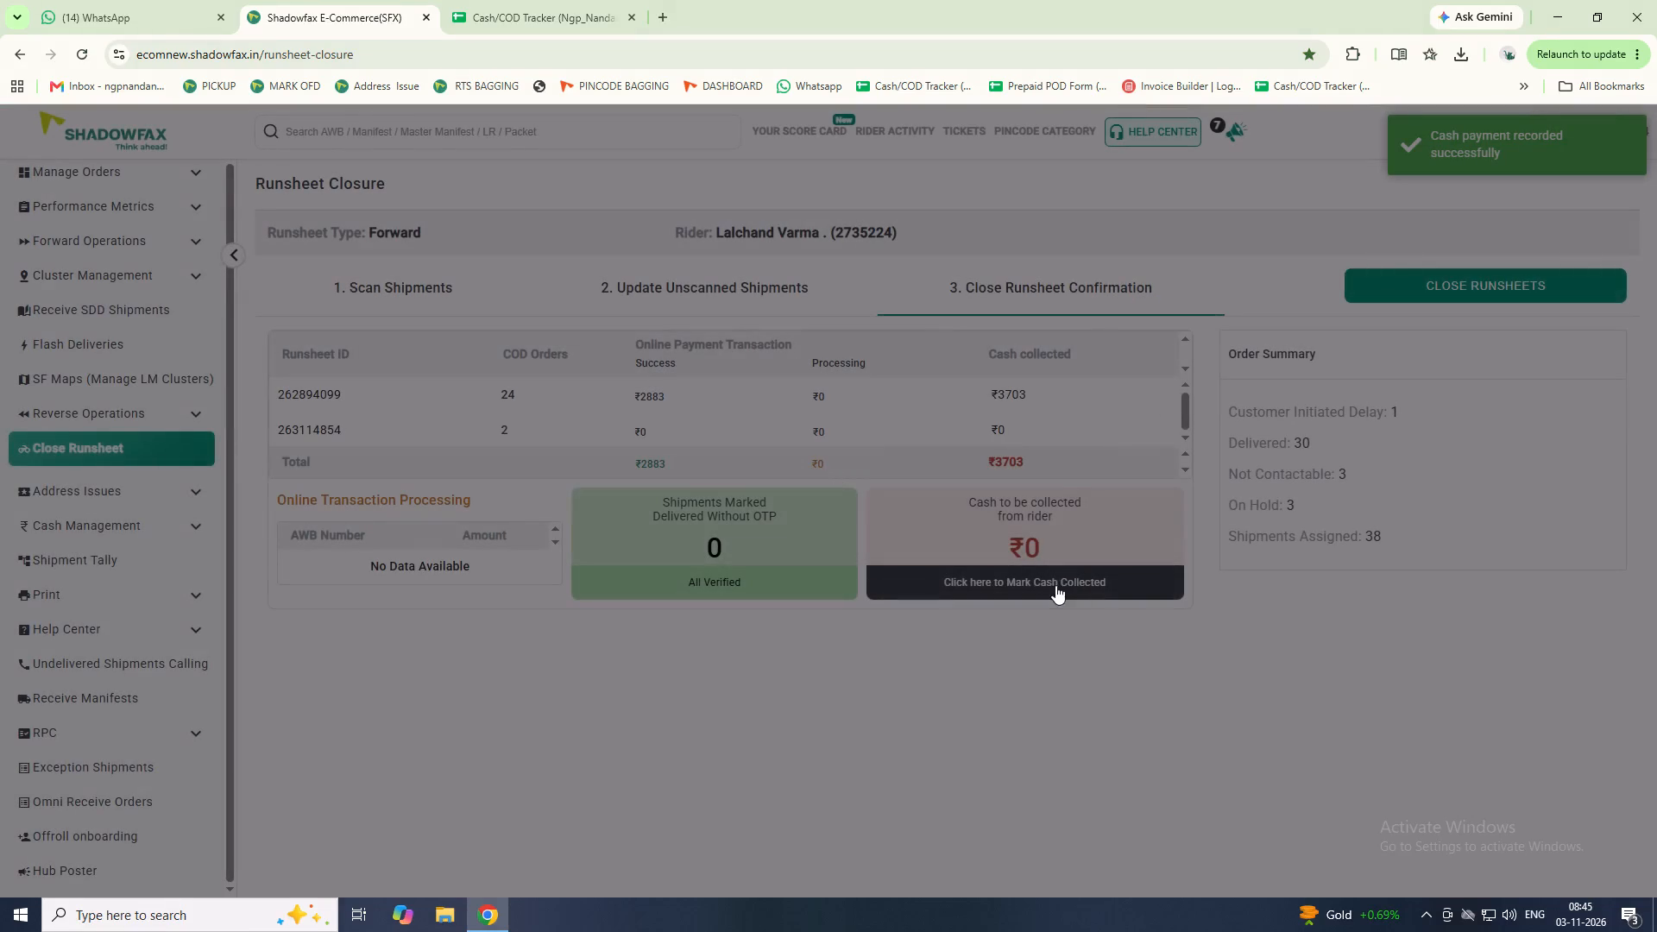
Mark the rider's cash as collected and close Lalchand's runsheets.
left_click(1055, 584)
left_click(1463, 290)
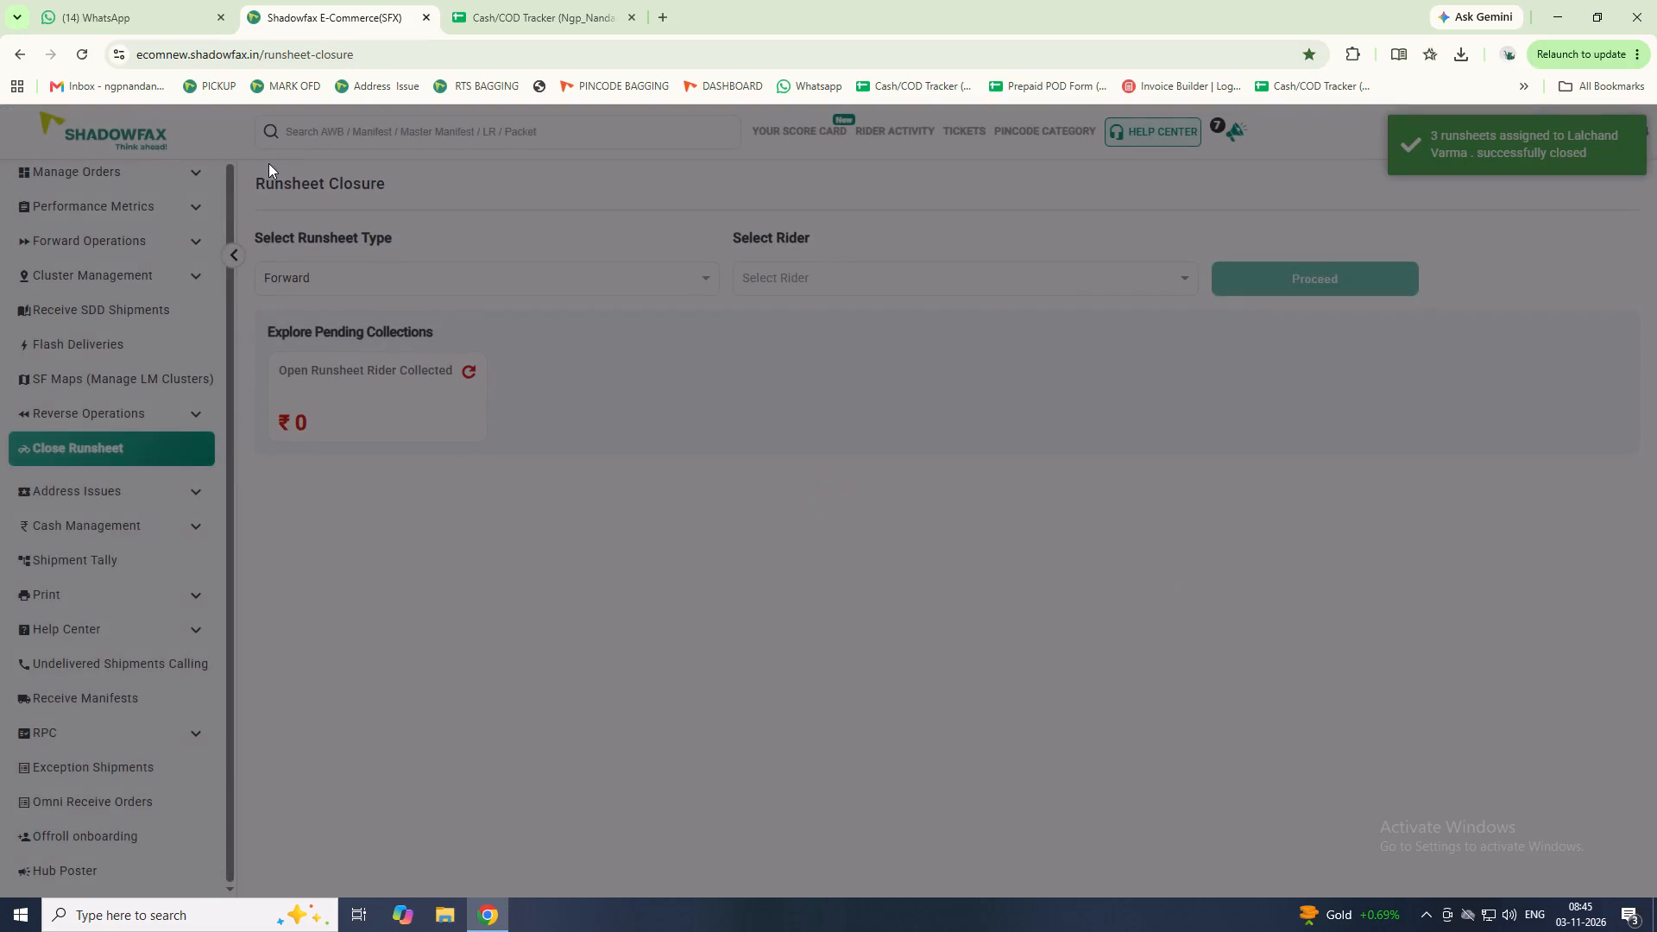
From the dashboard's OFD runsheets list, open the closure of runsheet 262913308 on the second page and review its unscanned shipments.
scroll(100, 238, "up", 6)
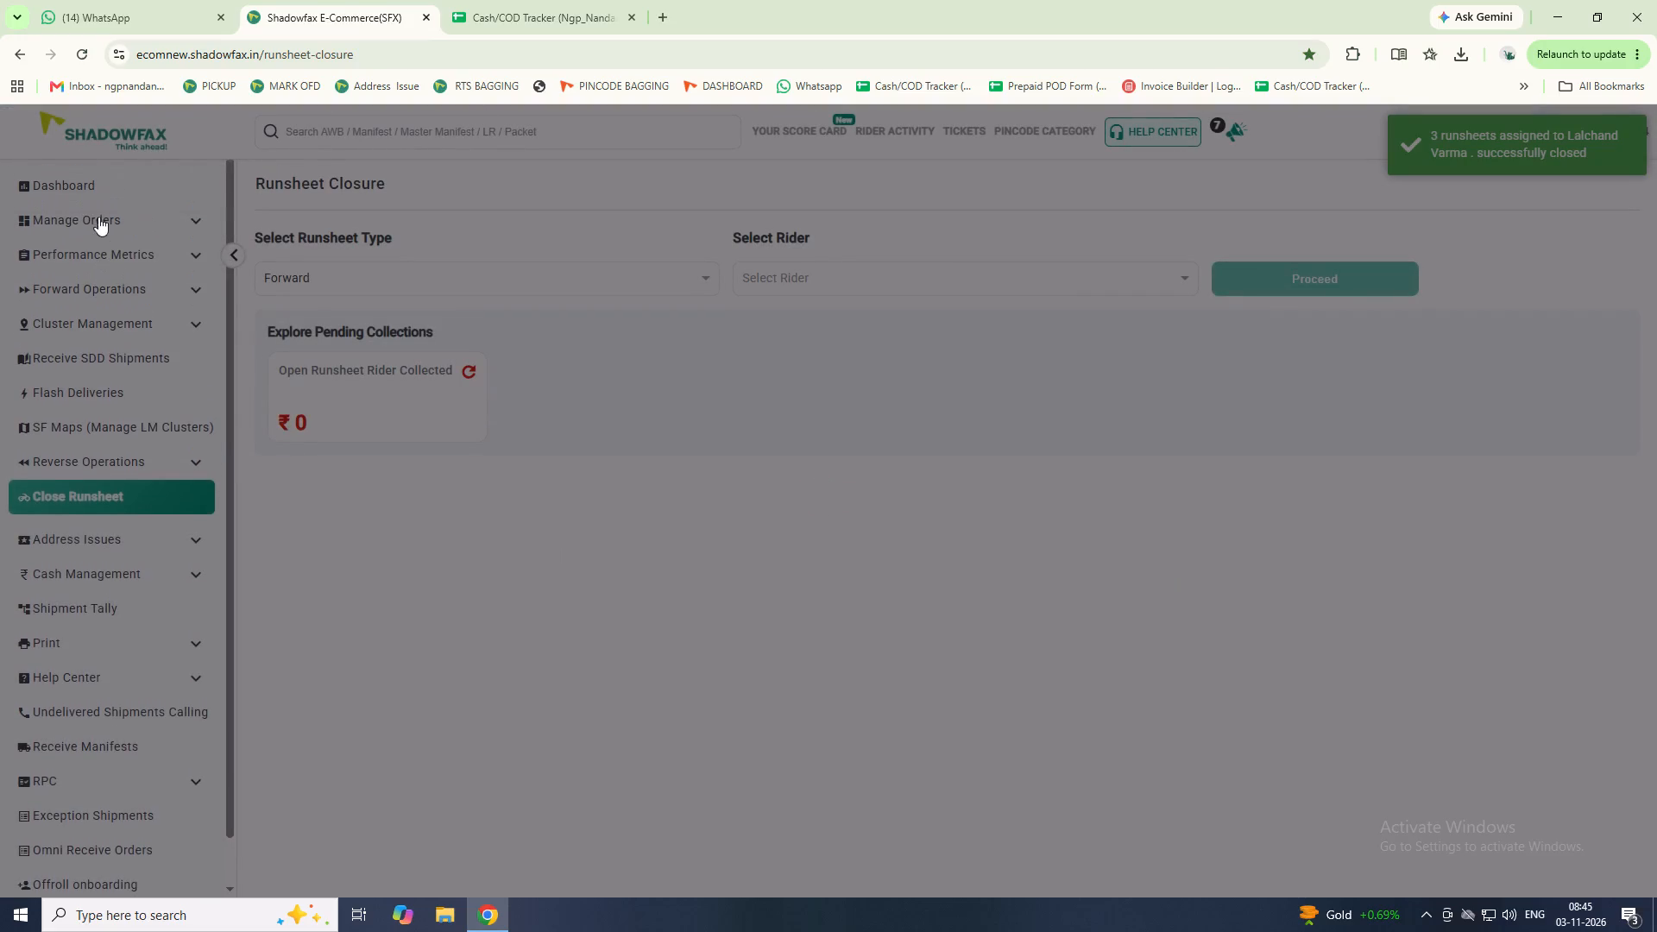
left_click(79, 192)
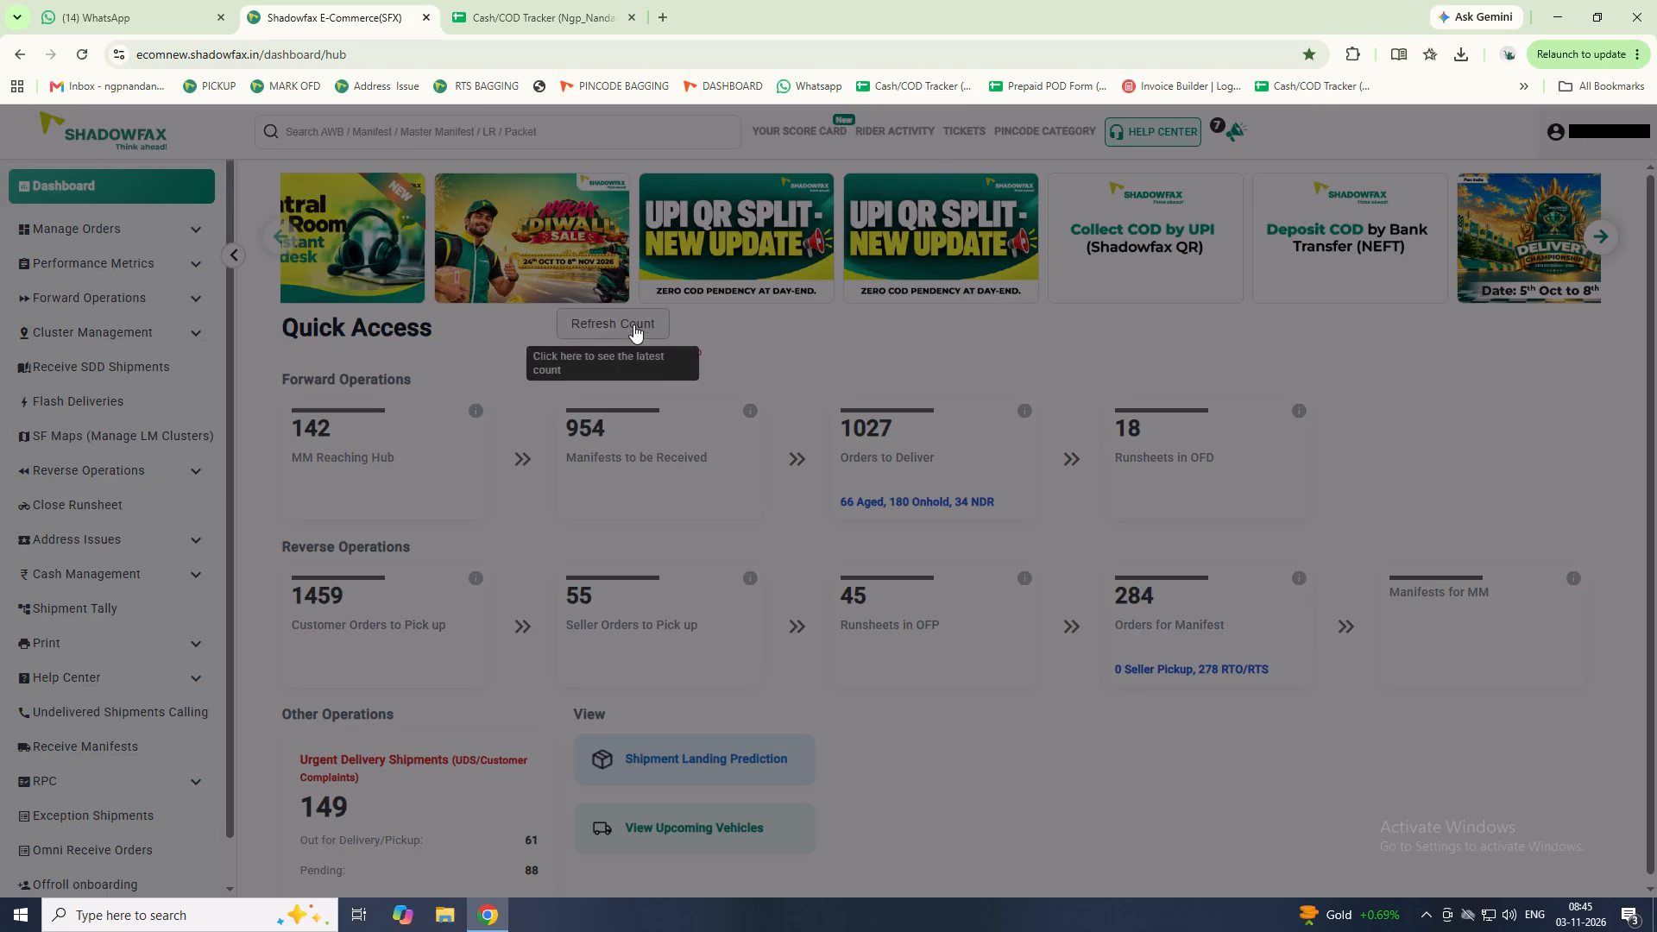
double_click(633, 324)
double_click(1185, 461)
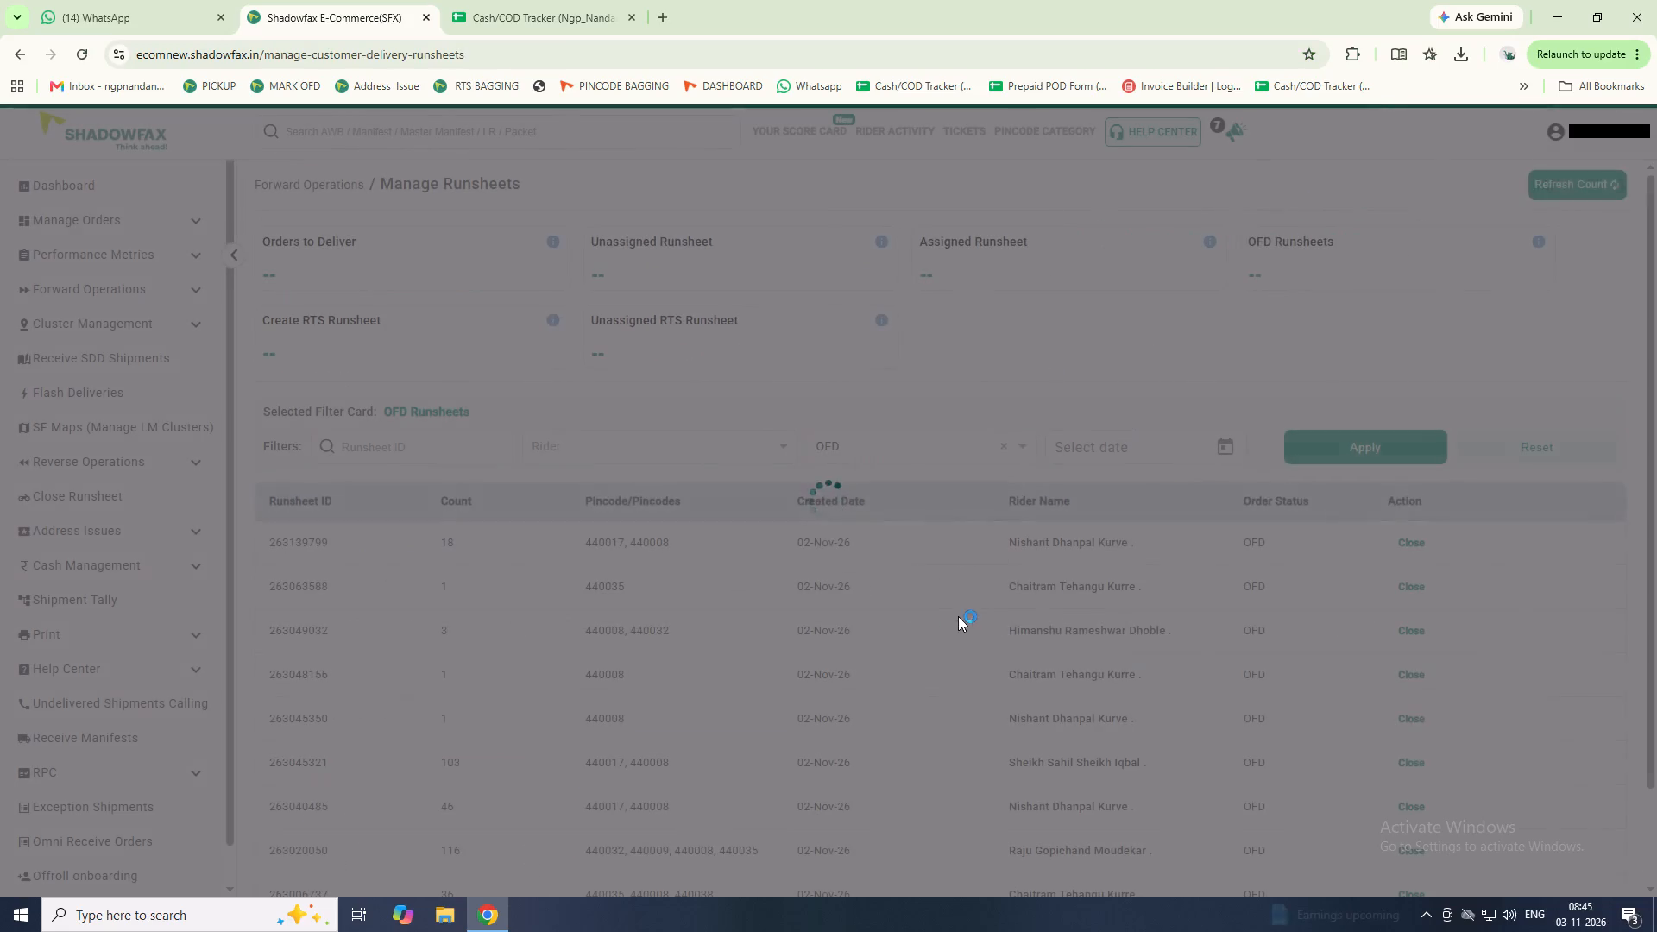
scroll(1181, 579, "down", 14)
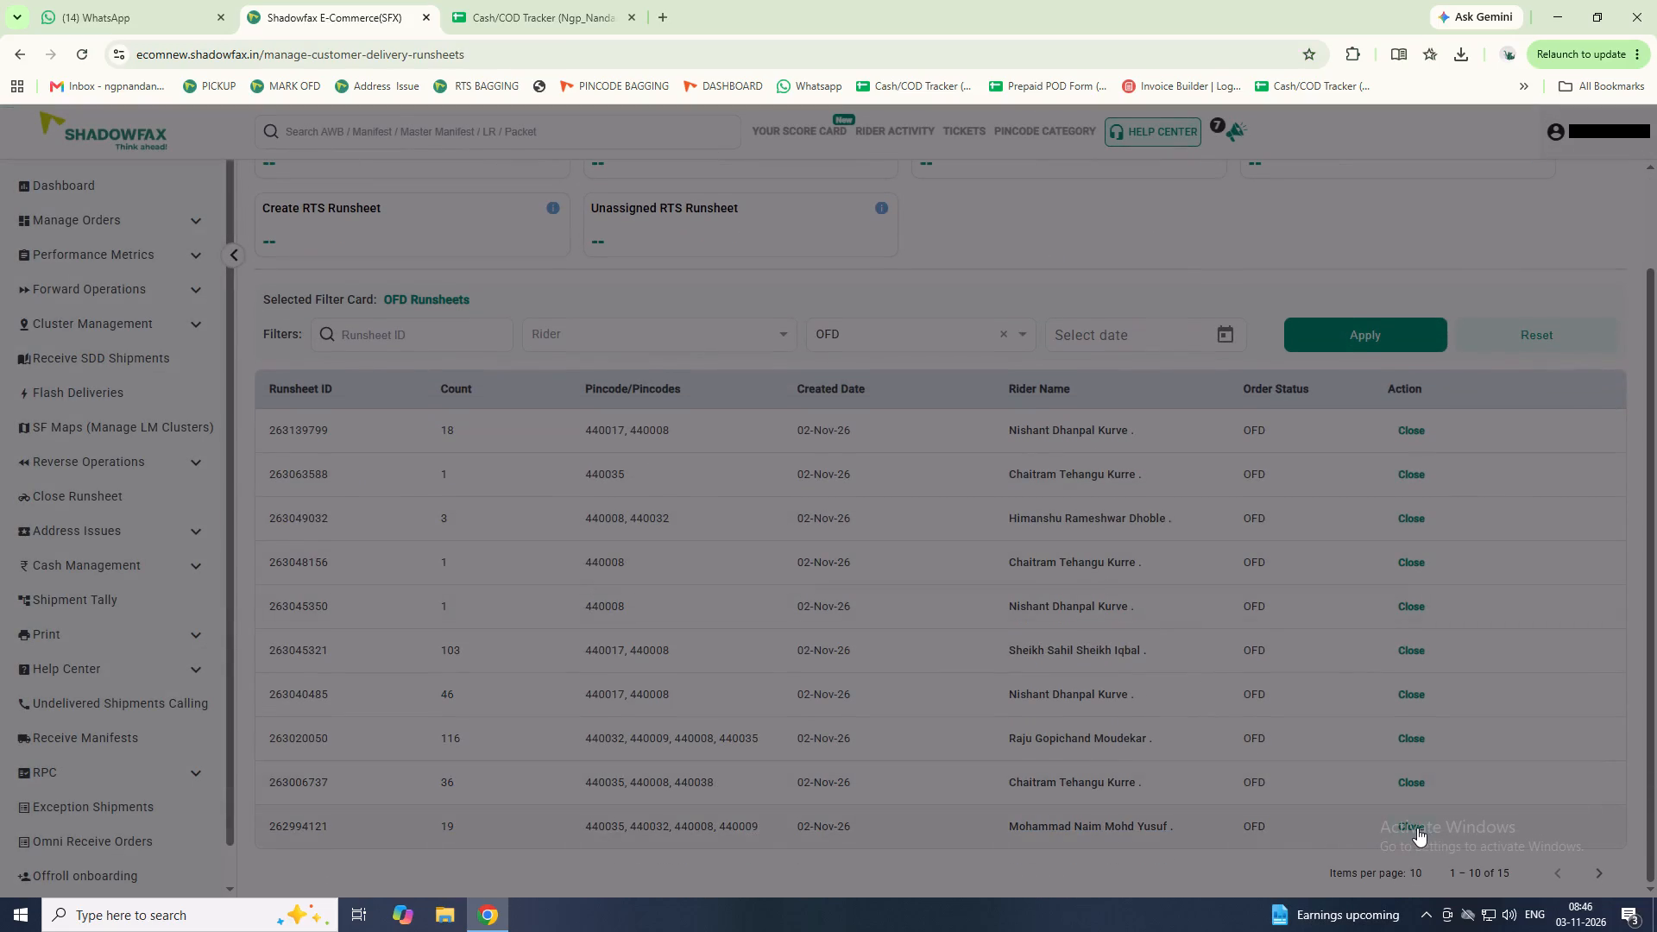
left_click(1608, 873)
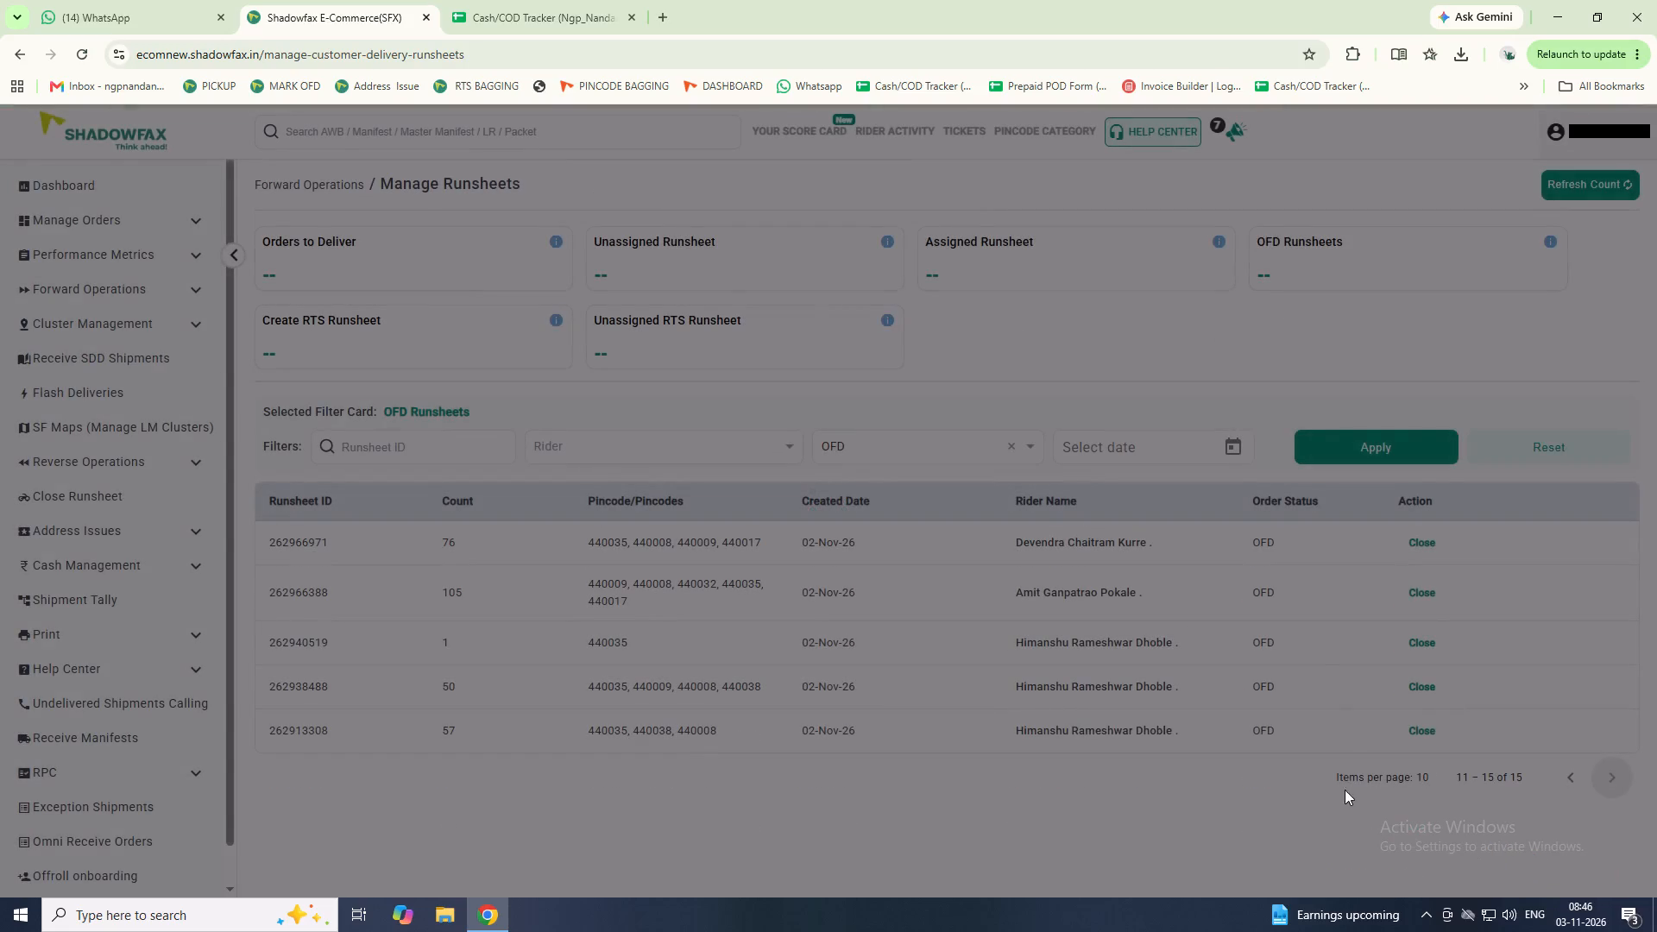
left_click(1417, 731)
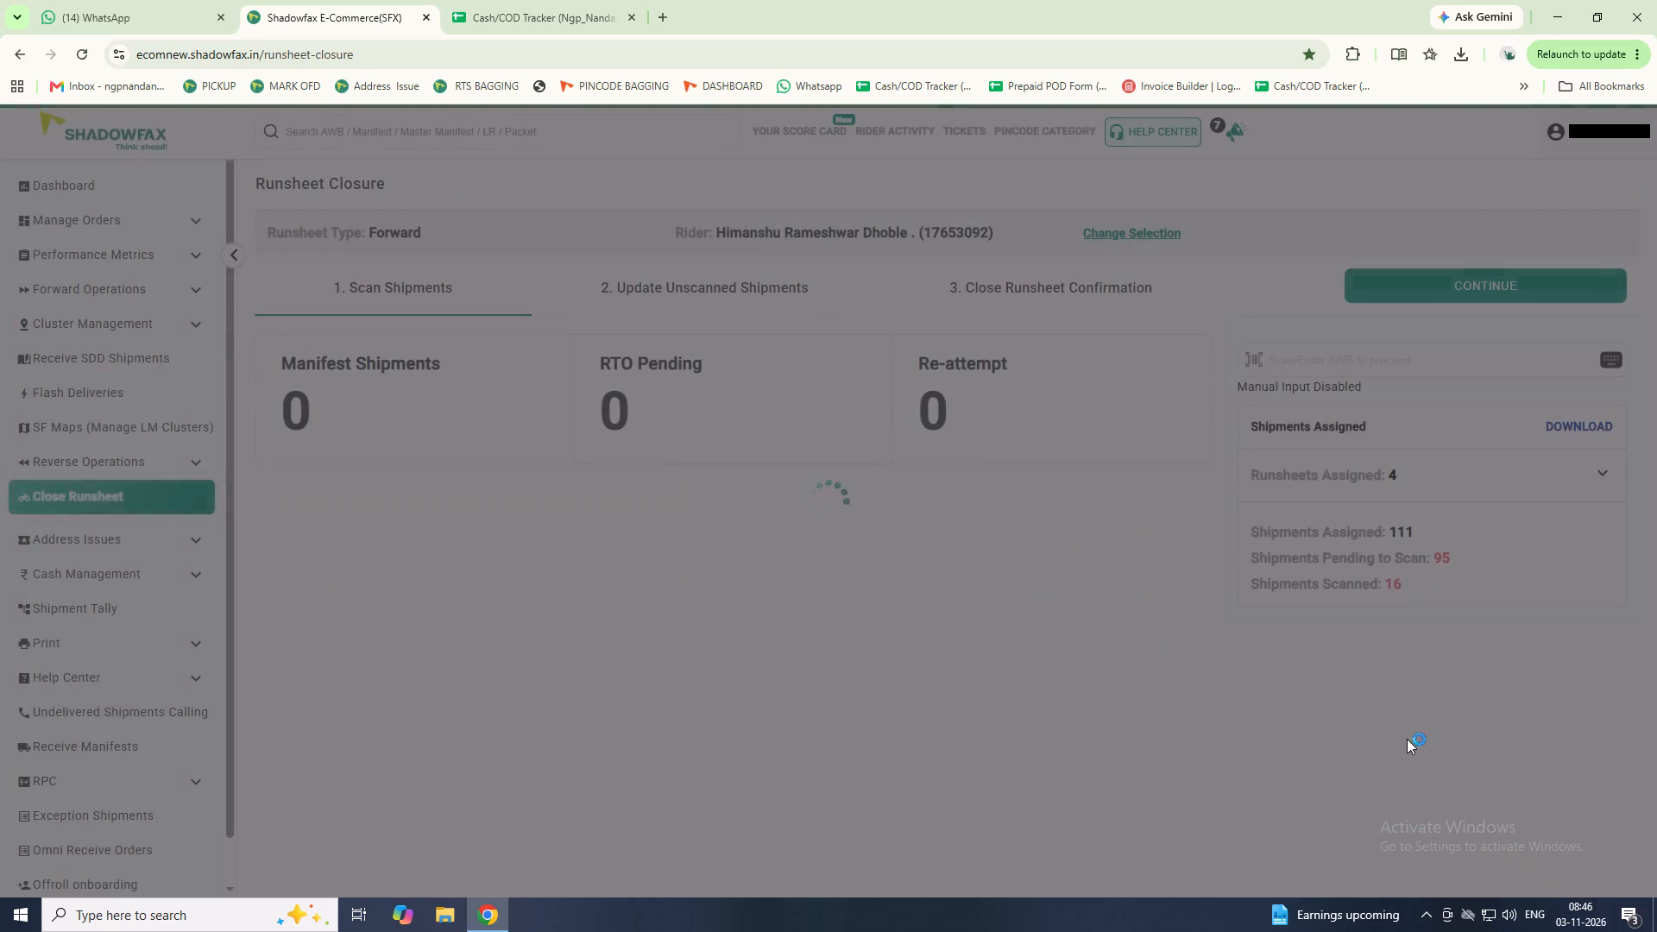
left_click(1483, 290)
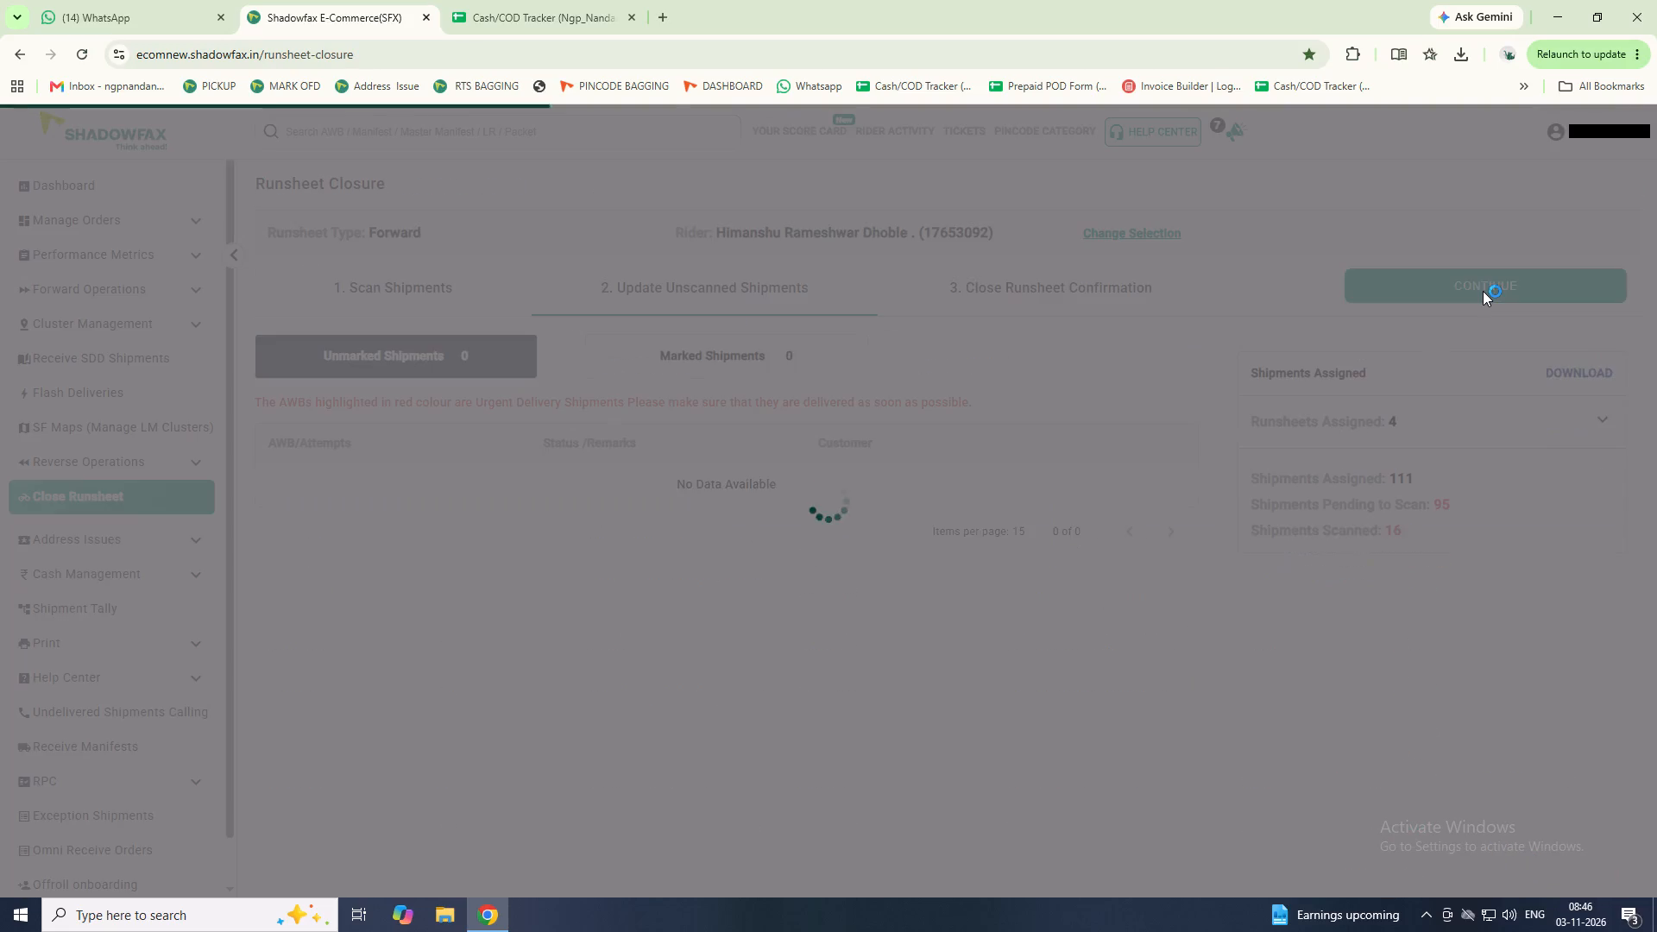
scroll(528, 604, "down", 13)
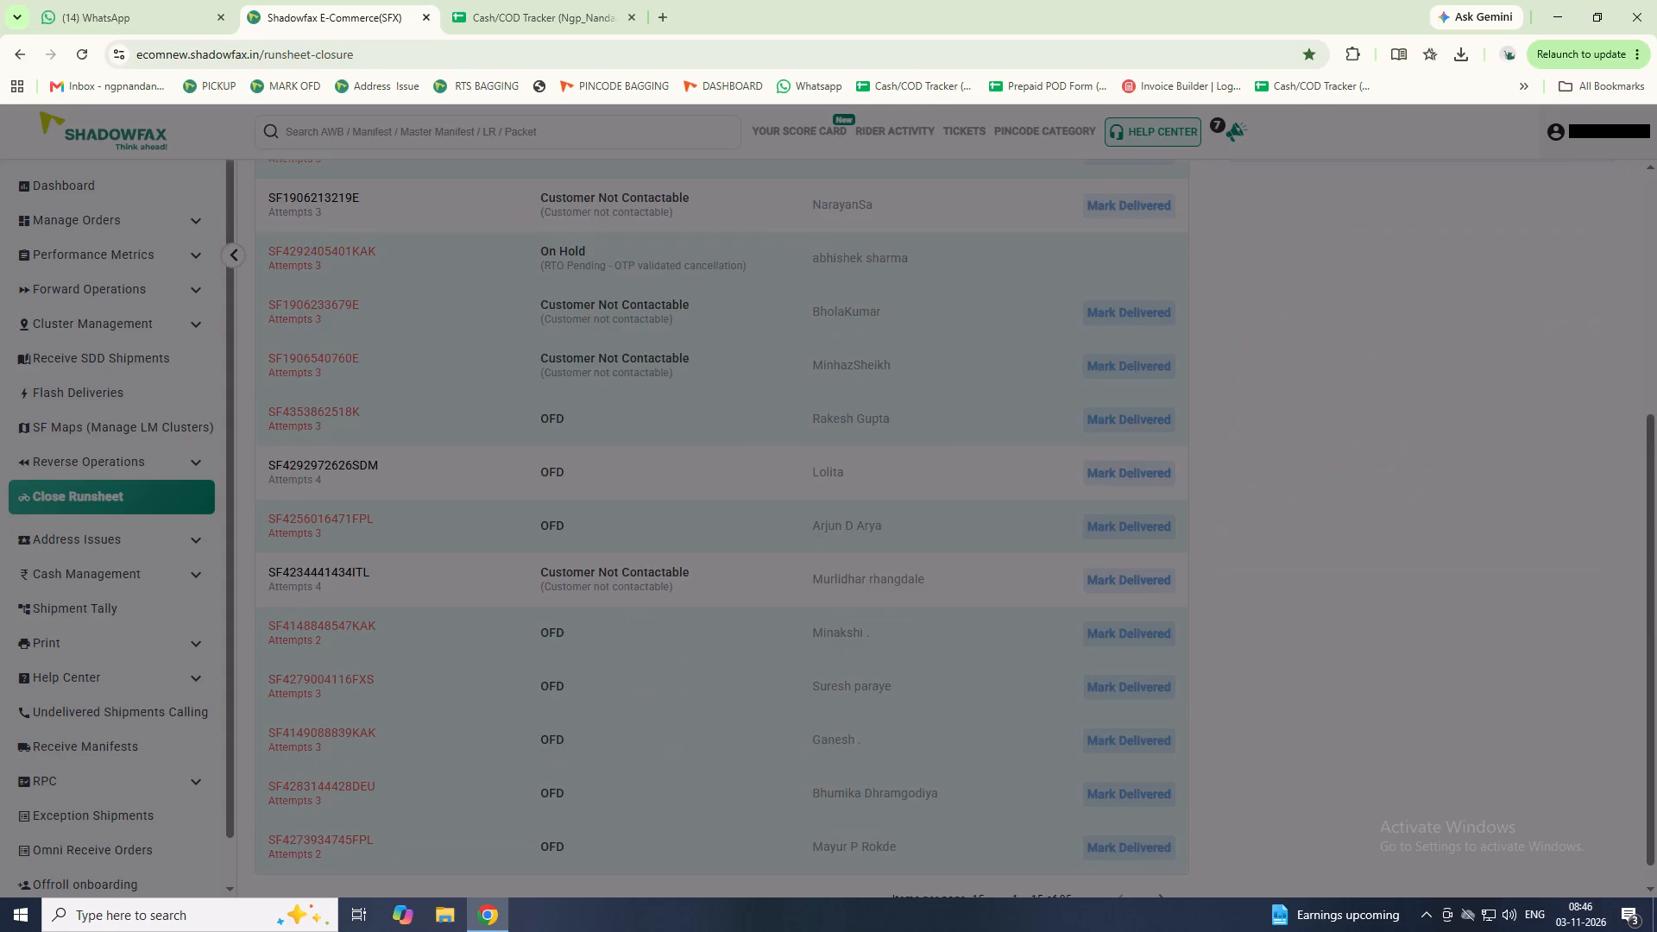
scroll(556, 608, "up", 16)
left_click(394, 286)
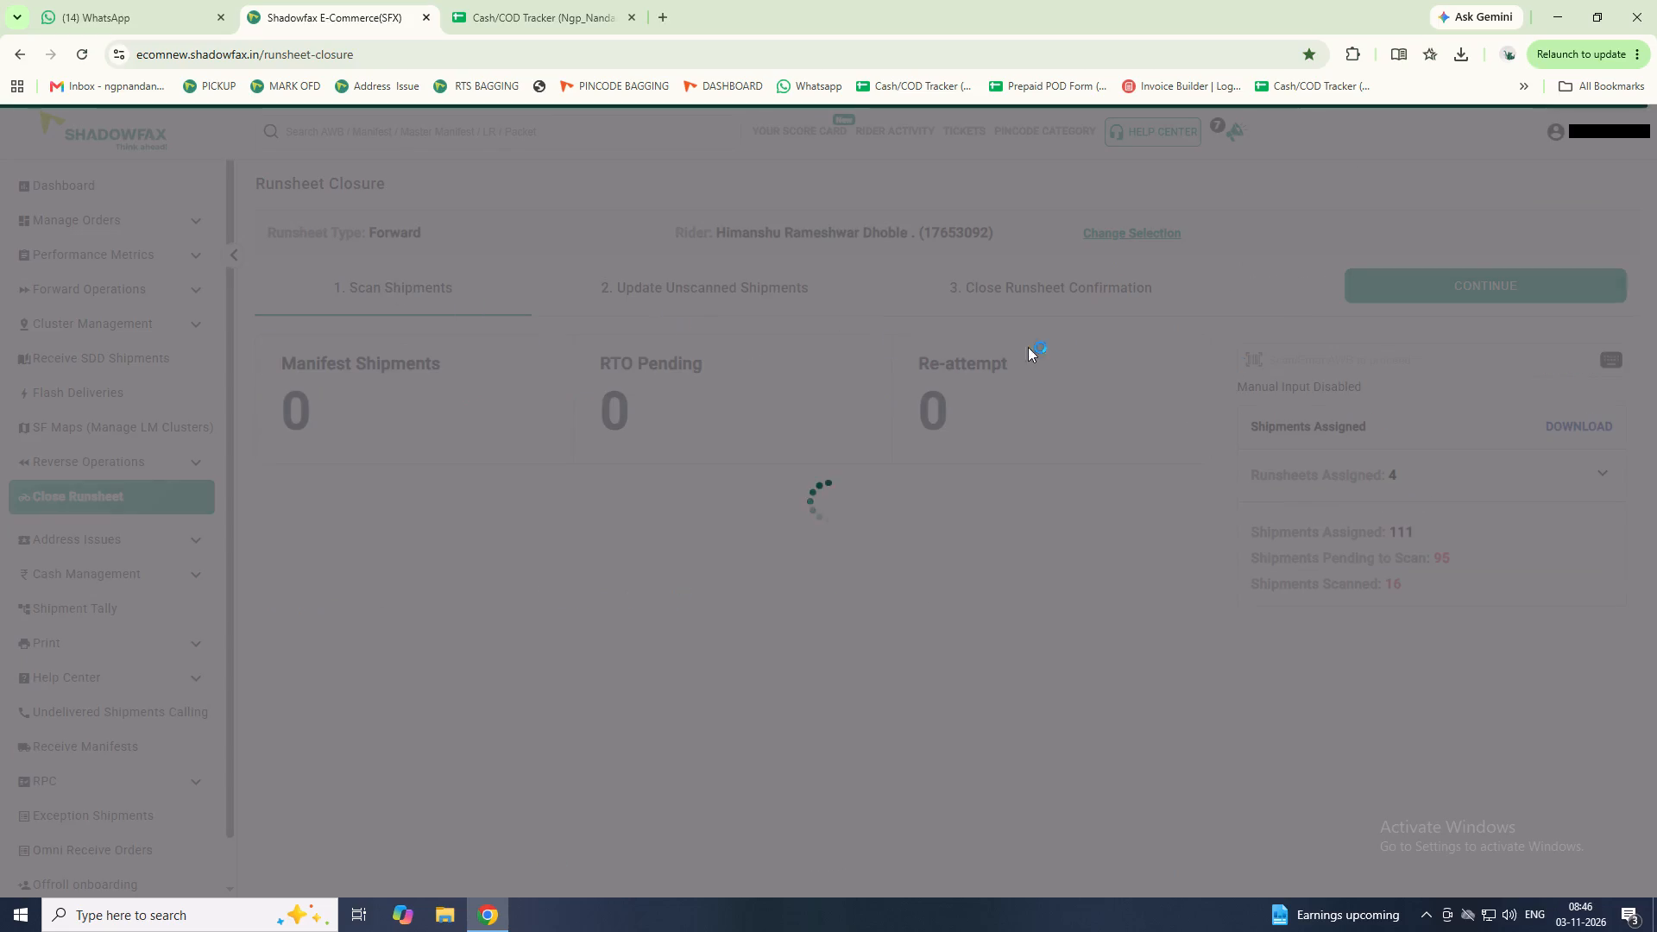
left_click(1454, 286)
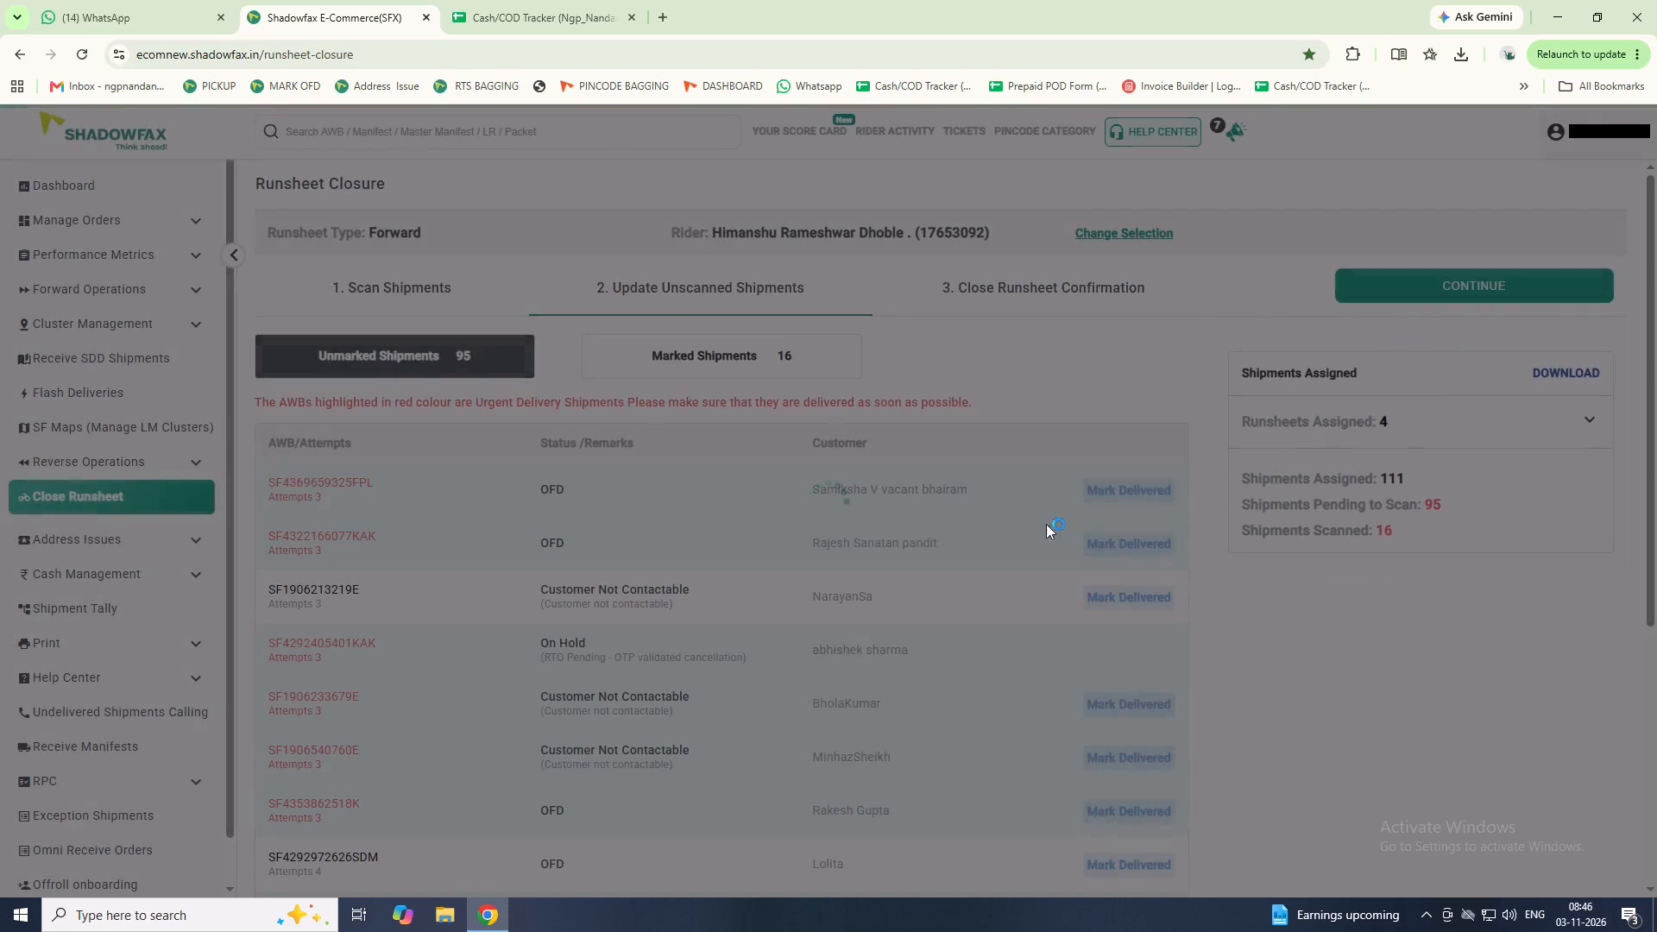
Compare the OFD runsheets list with the Cash/COD Tracker, review the unscanned shipments of runsheet 263020050, and return to the dashboard.
left_click(55, 182)
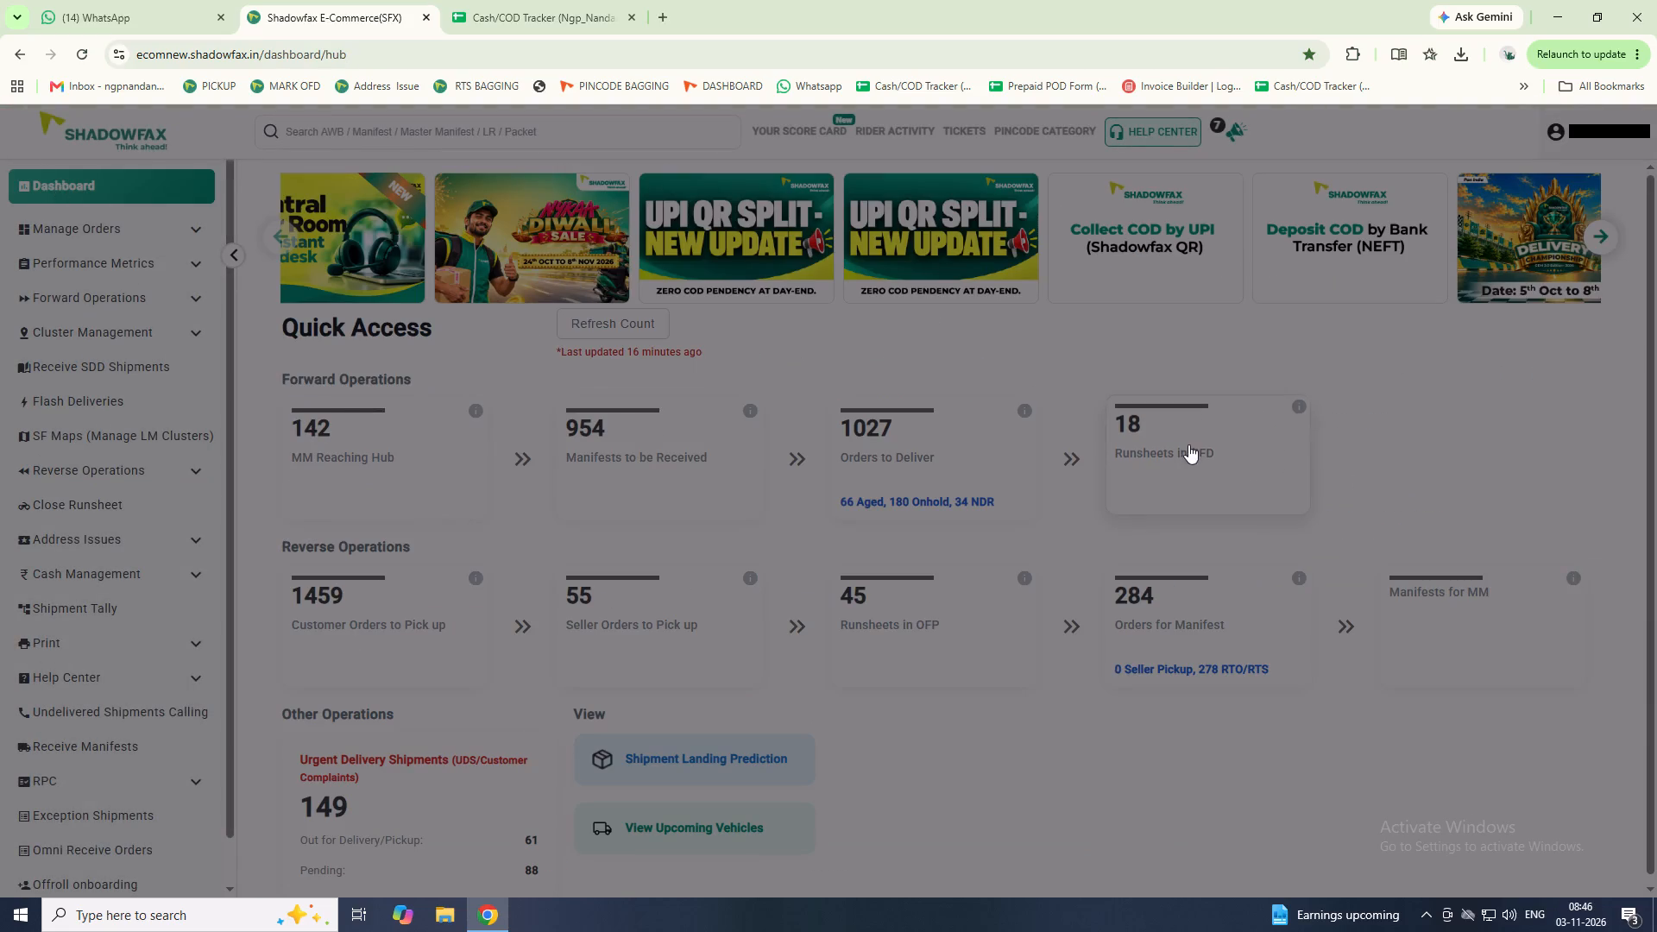
left_click(1169, 446)
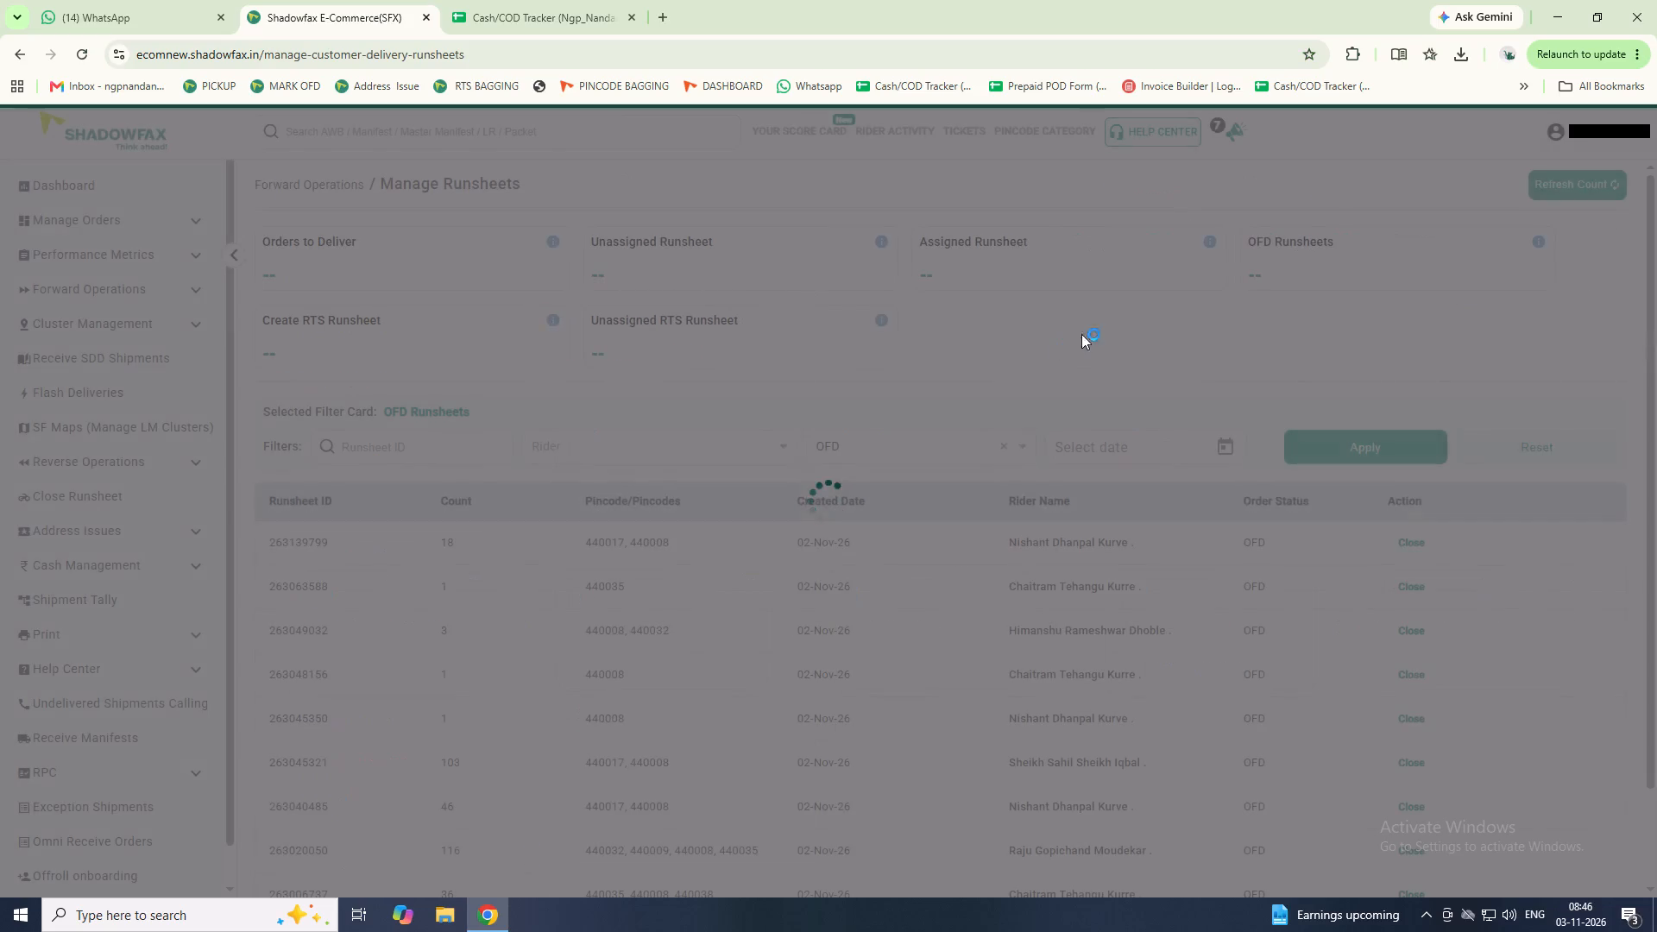
scroll(1049, 557, "down", 5)
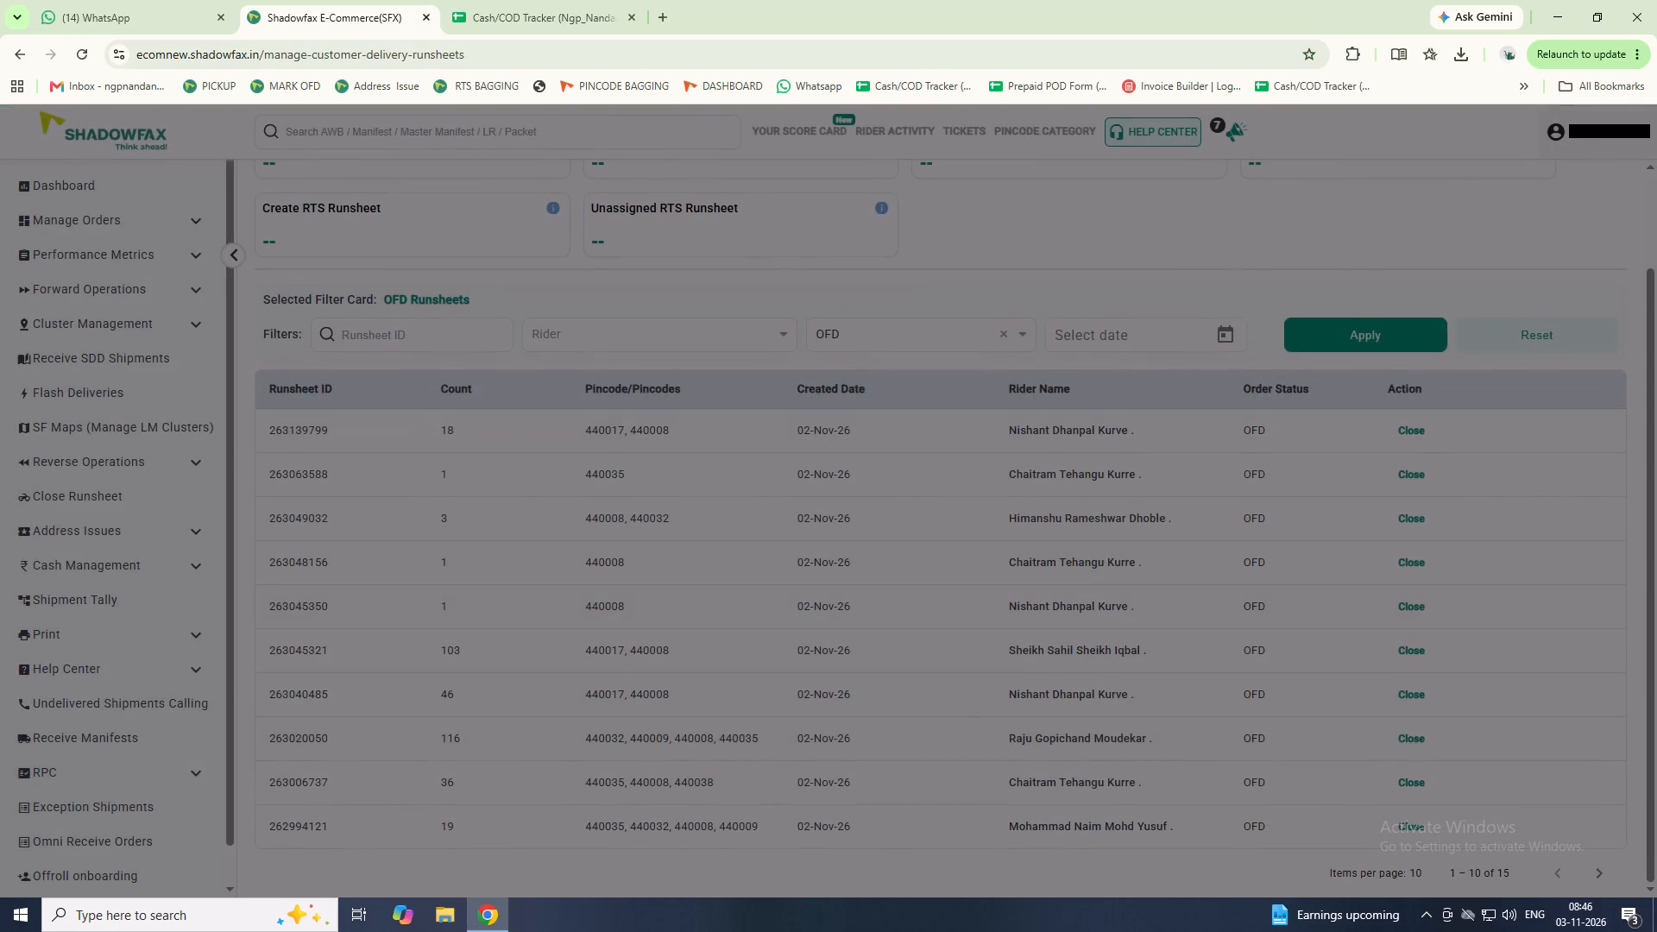
left_click(546, 19)
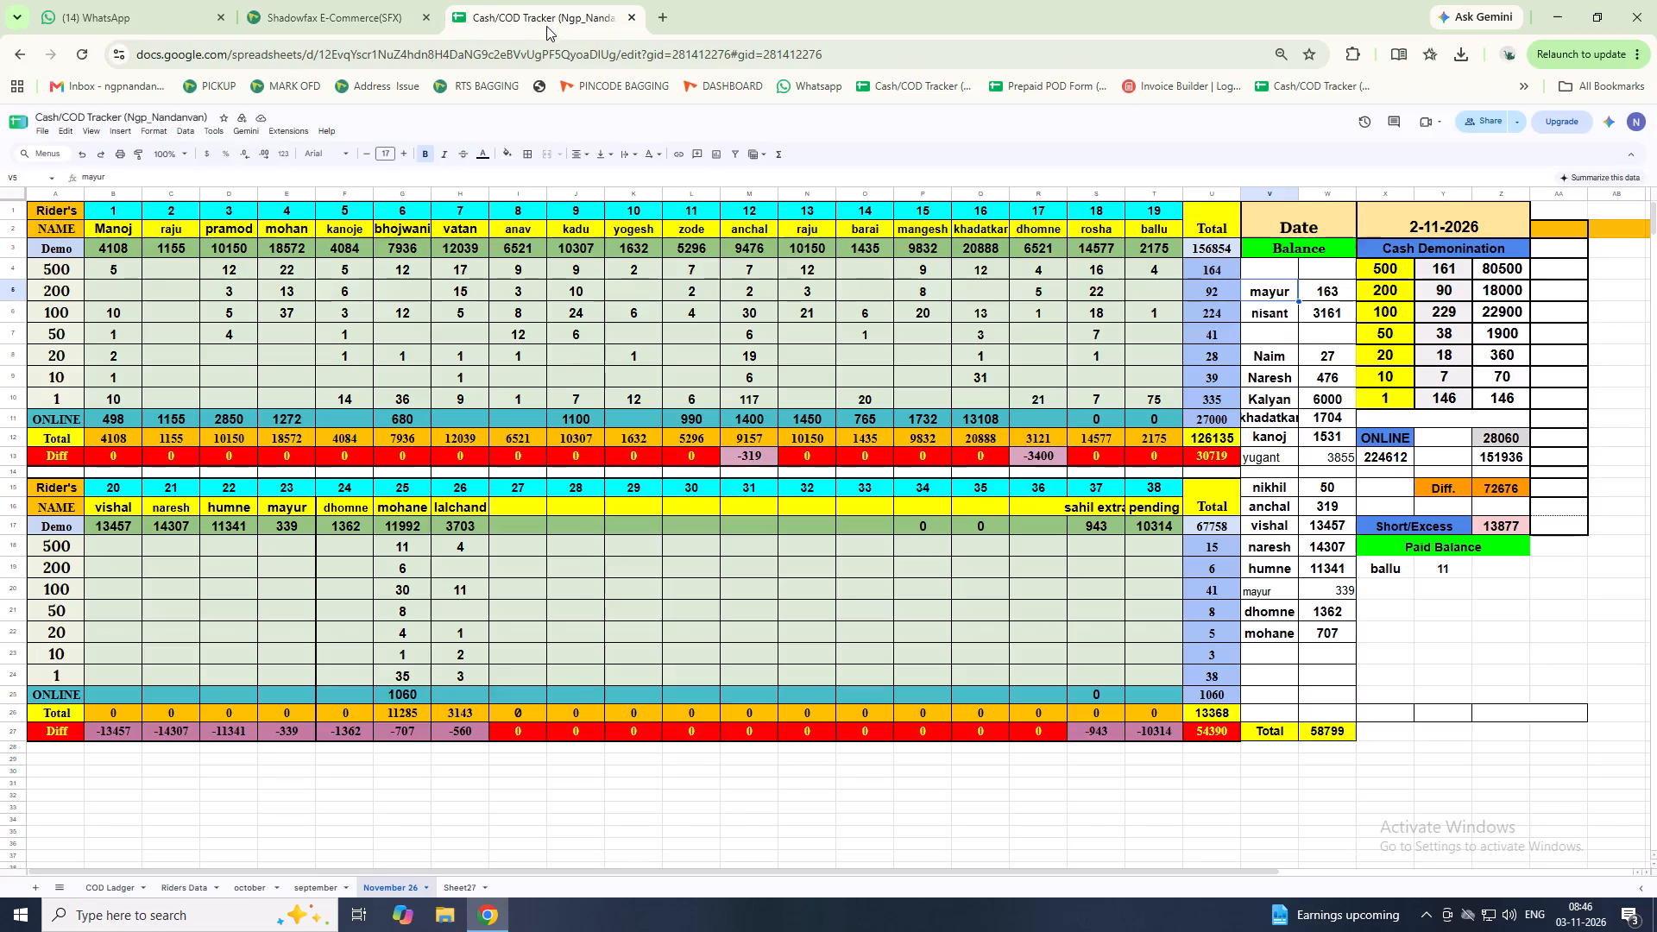
left_click(332, 3)
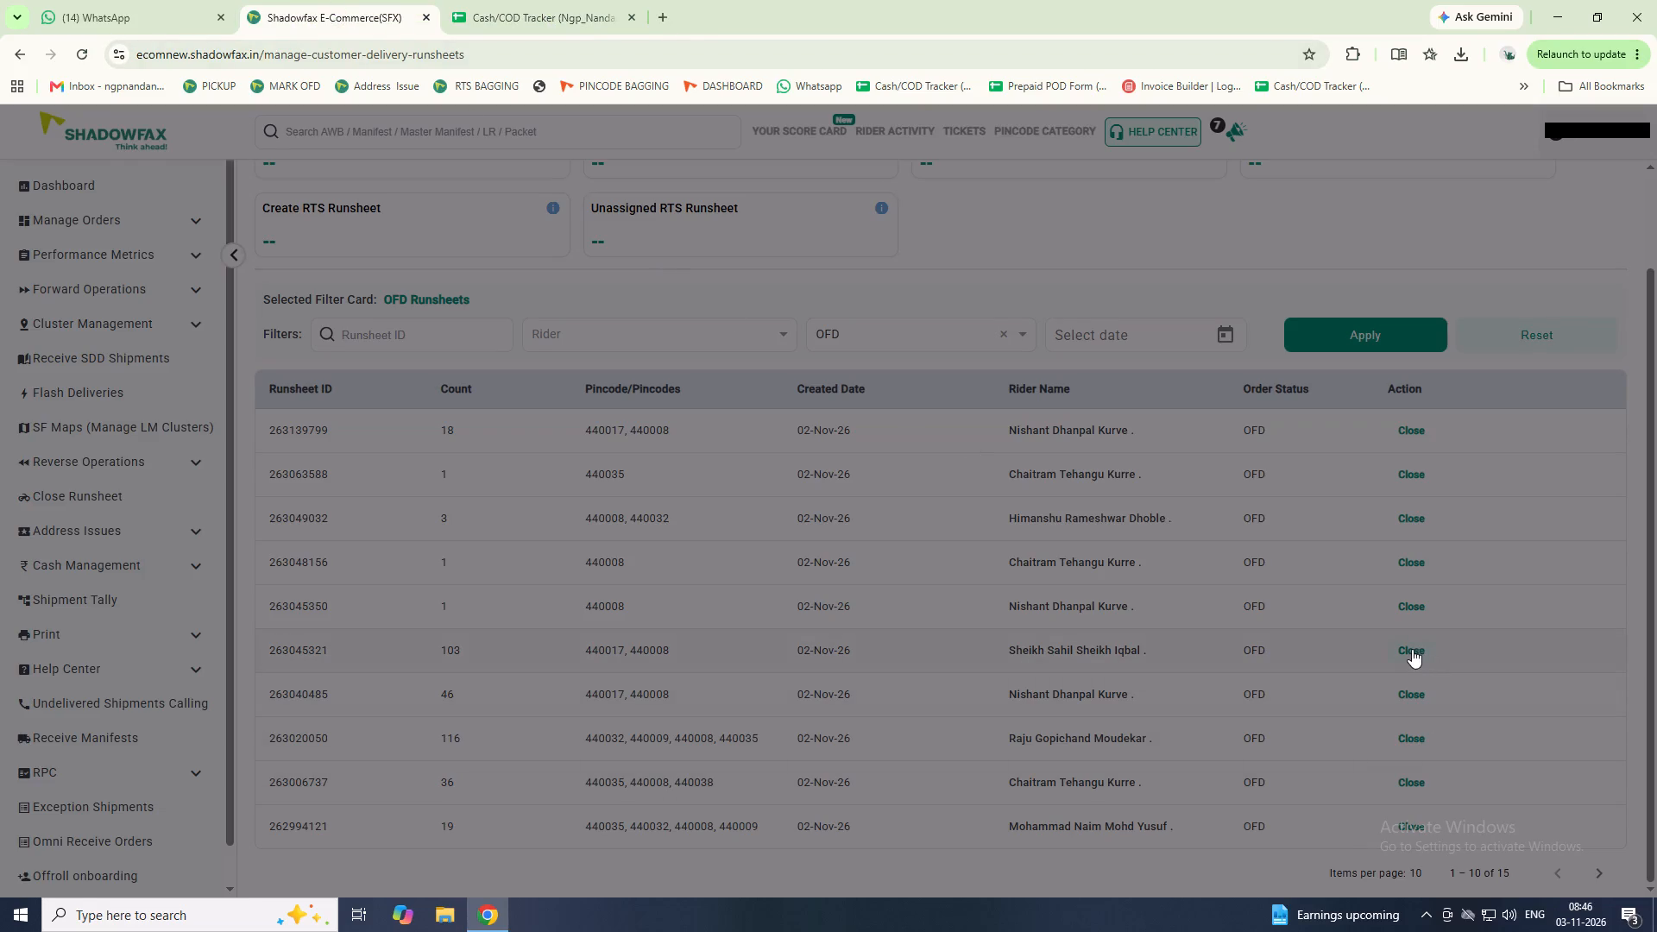
scroll(1377, 645, "down", 2)
left_click(1414, 739)
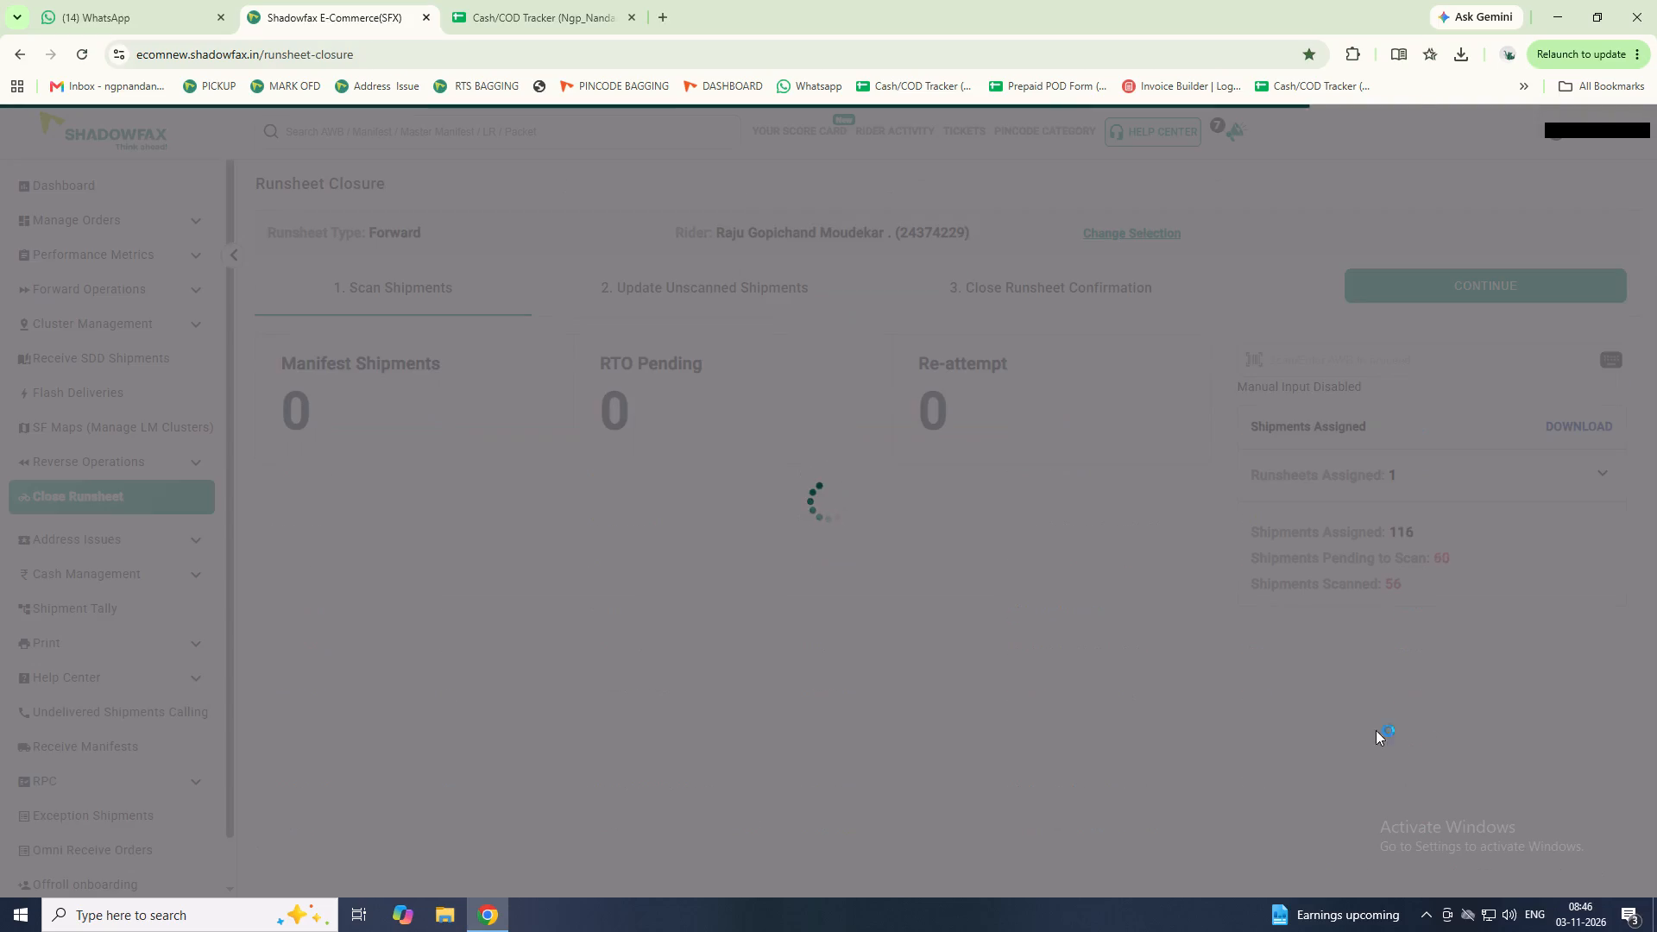
left_click(1468, 289)
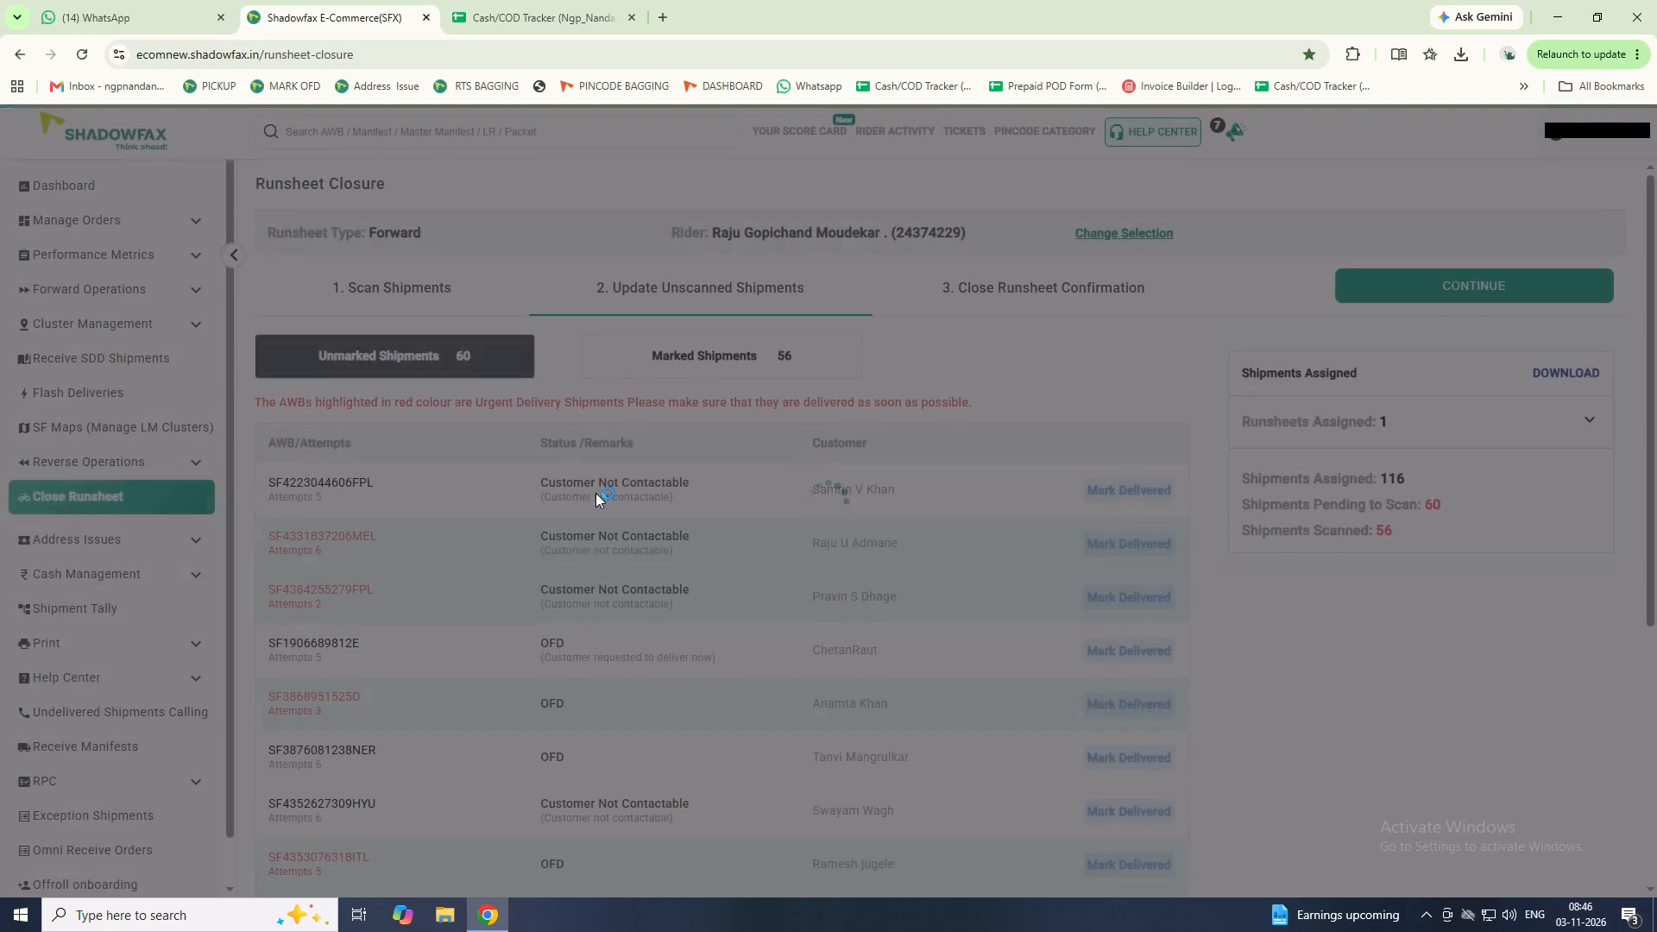
scroll(769, 564, "down", 5)
scroll(706, 528, "down", 7)
scroll(651, 513, "up", 9)
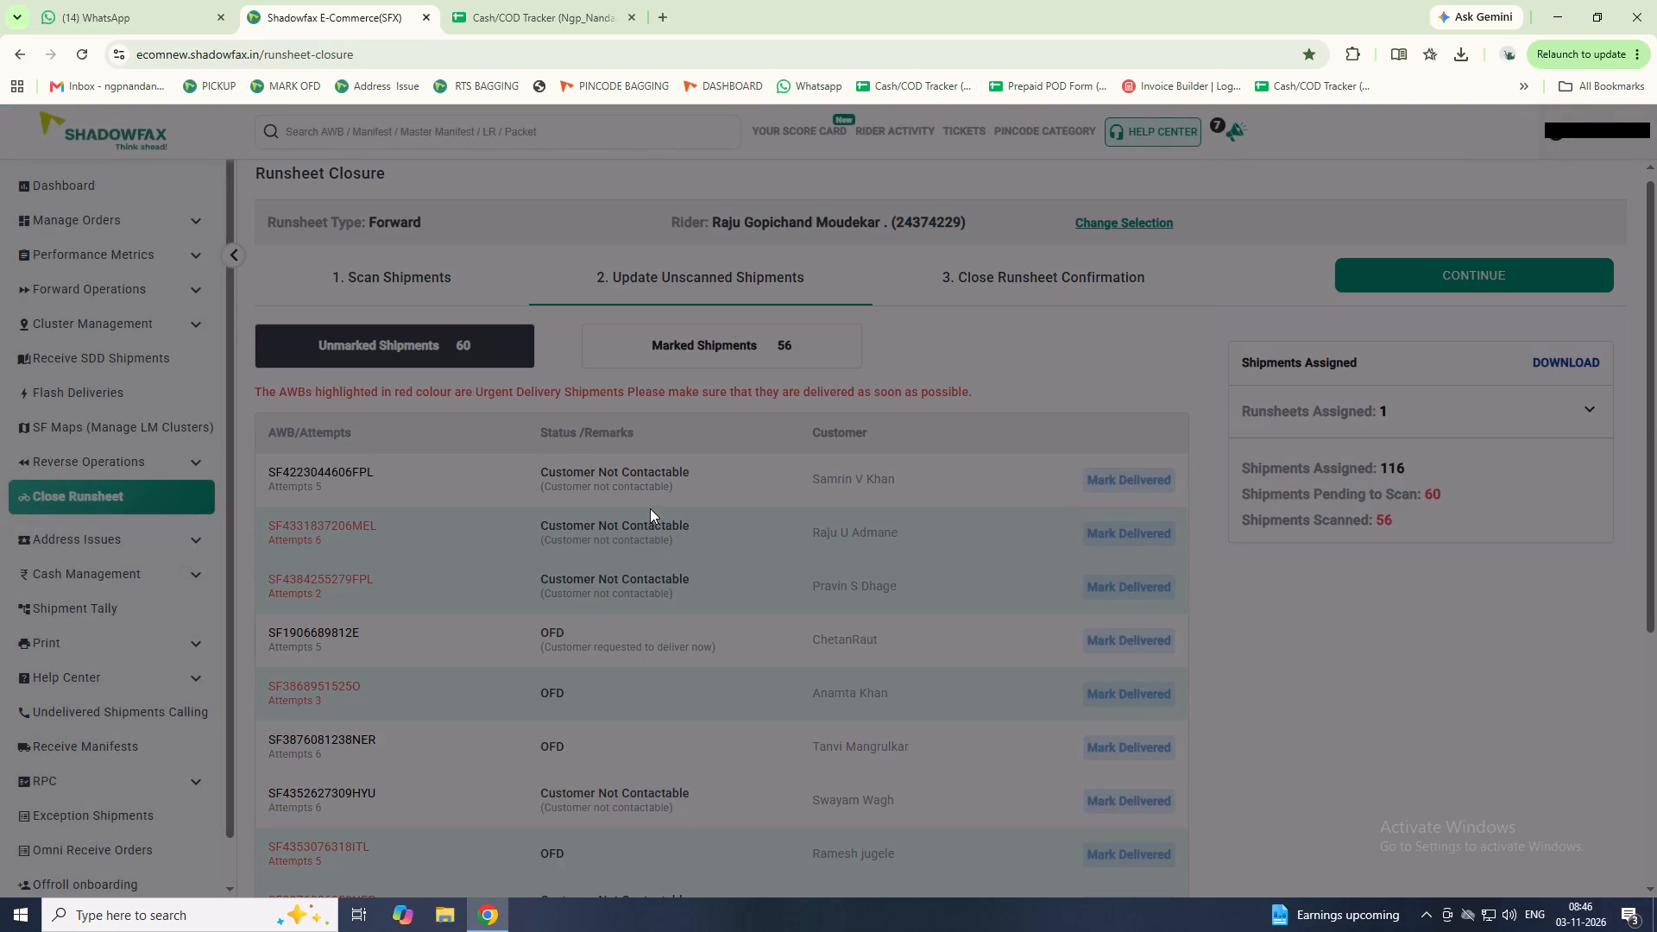
scroll(650, 508, "up", 8)
left_click(43, 179)
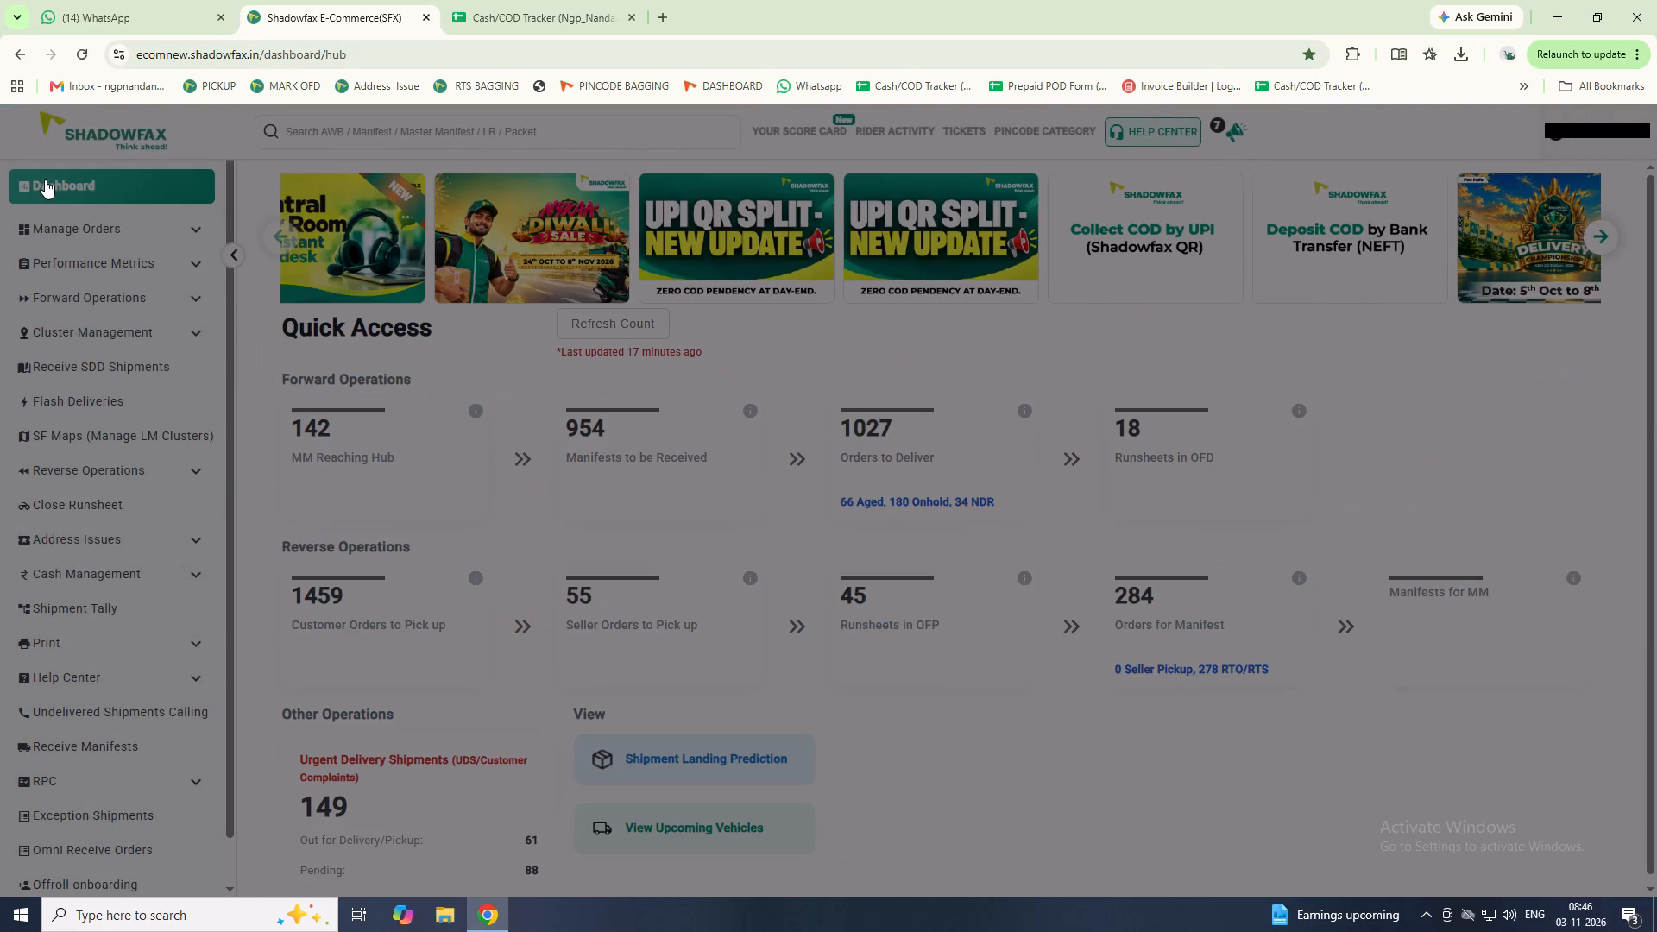